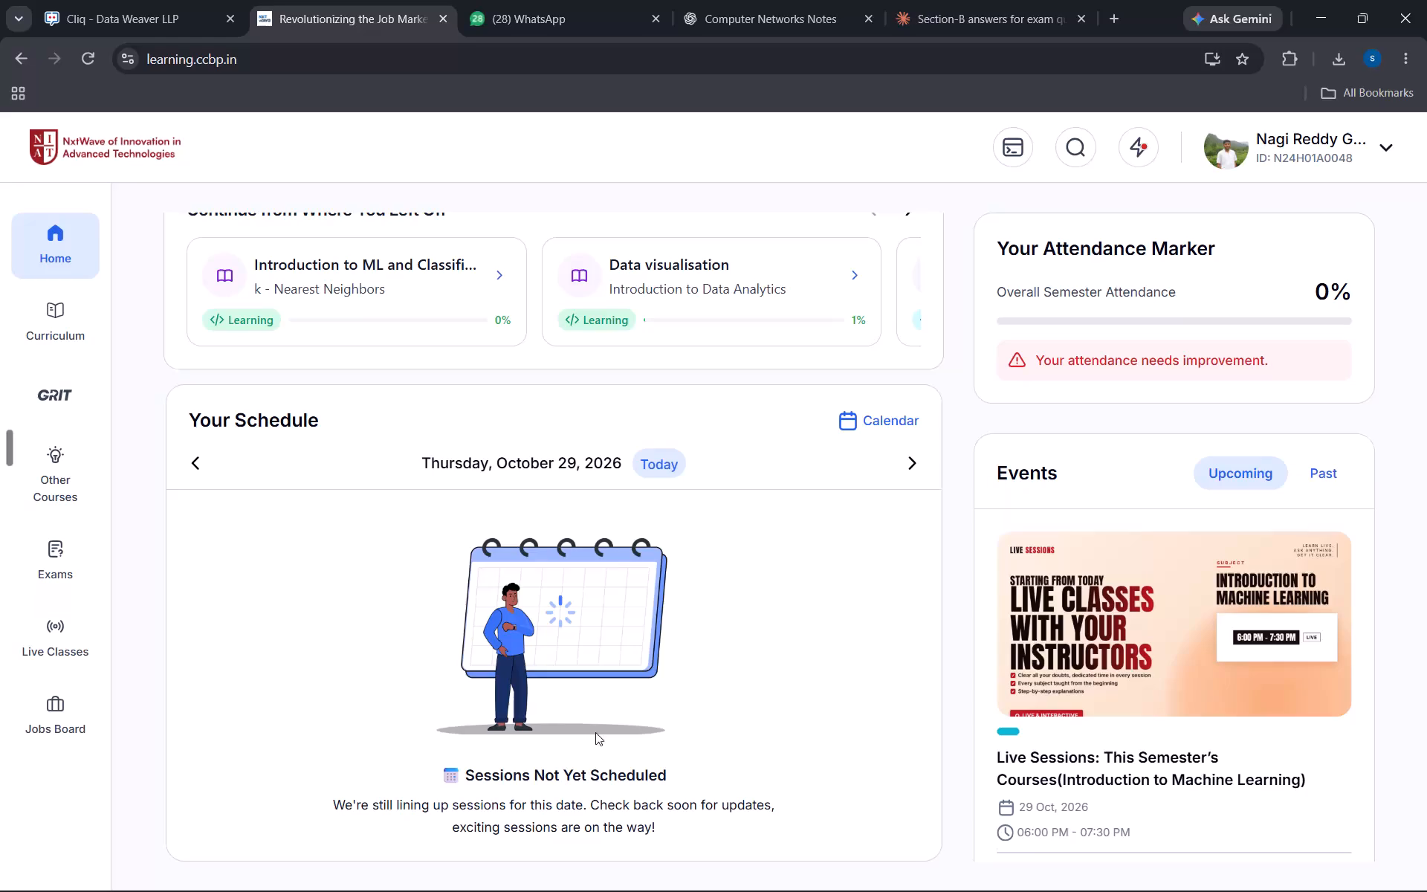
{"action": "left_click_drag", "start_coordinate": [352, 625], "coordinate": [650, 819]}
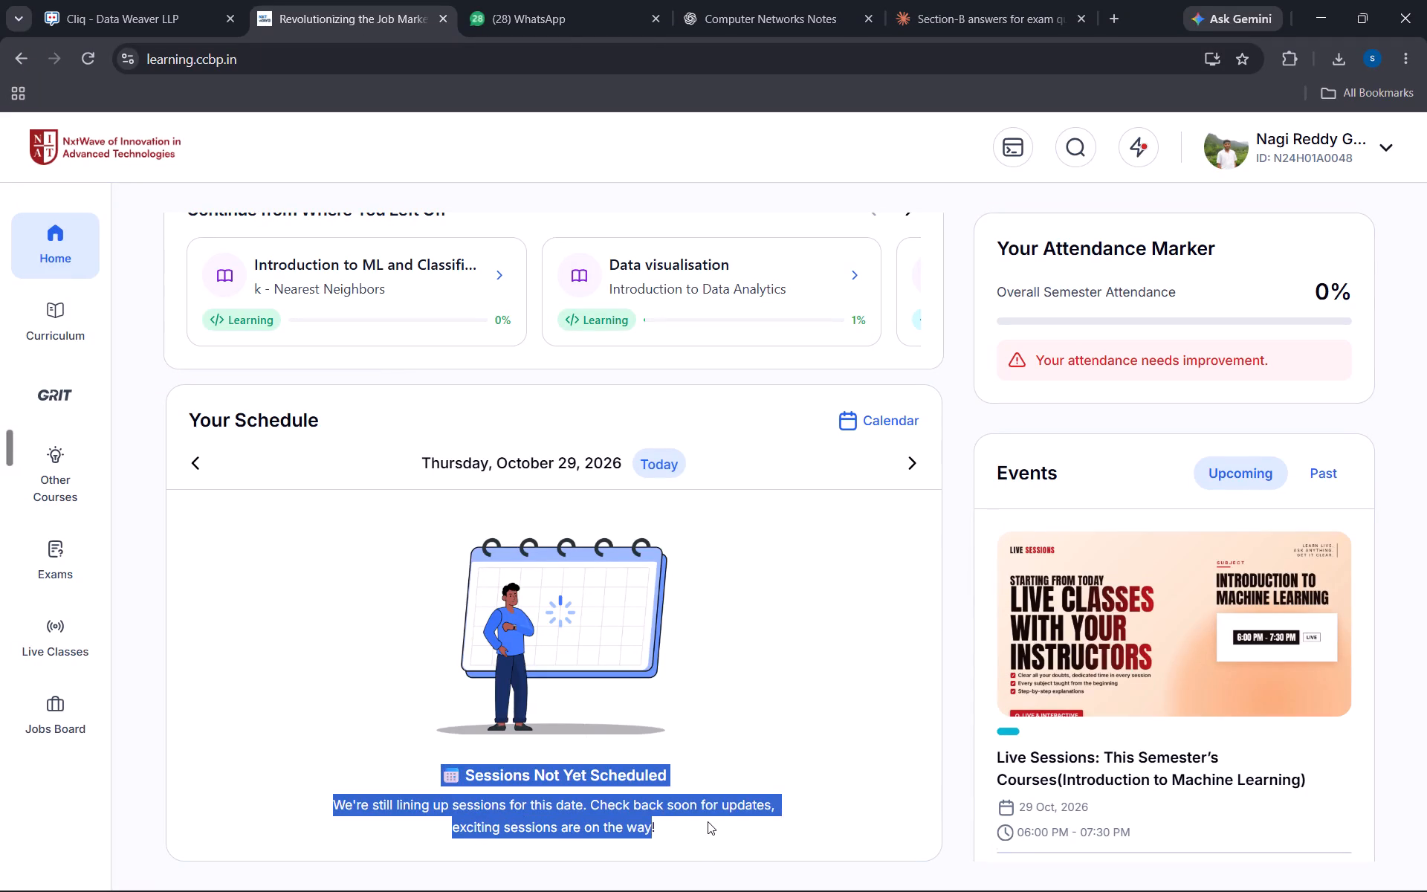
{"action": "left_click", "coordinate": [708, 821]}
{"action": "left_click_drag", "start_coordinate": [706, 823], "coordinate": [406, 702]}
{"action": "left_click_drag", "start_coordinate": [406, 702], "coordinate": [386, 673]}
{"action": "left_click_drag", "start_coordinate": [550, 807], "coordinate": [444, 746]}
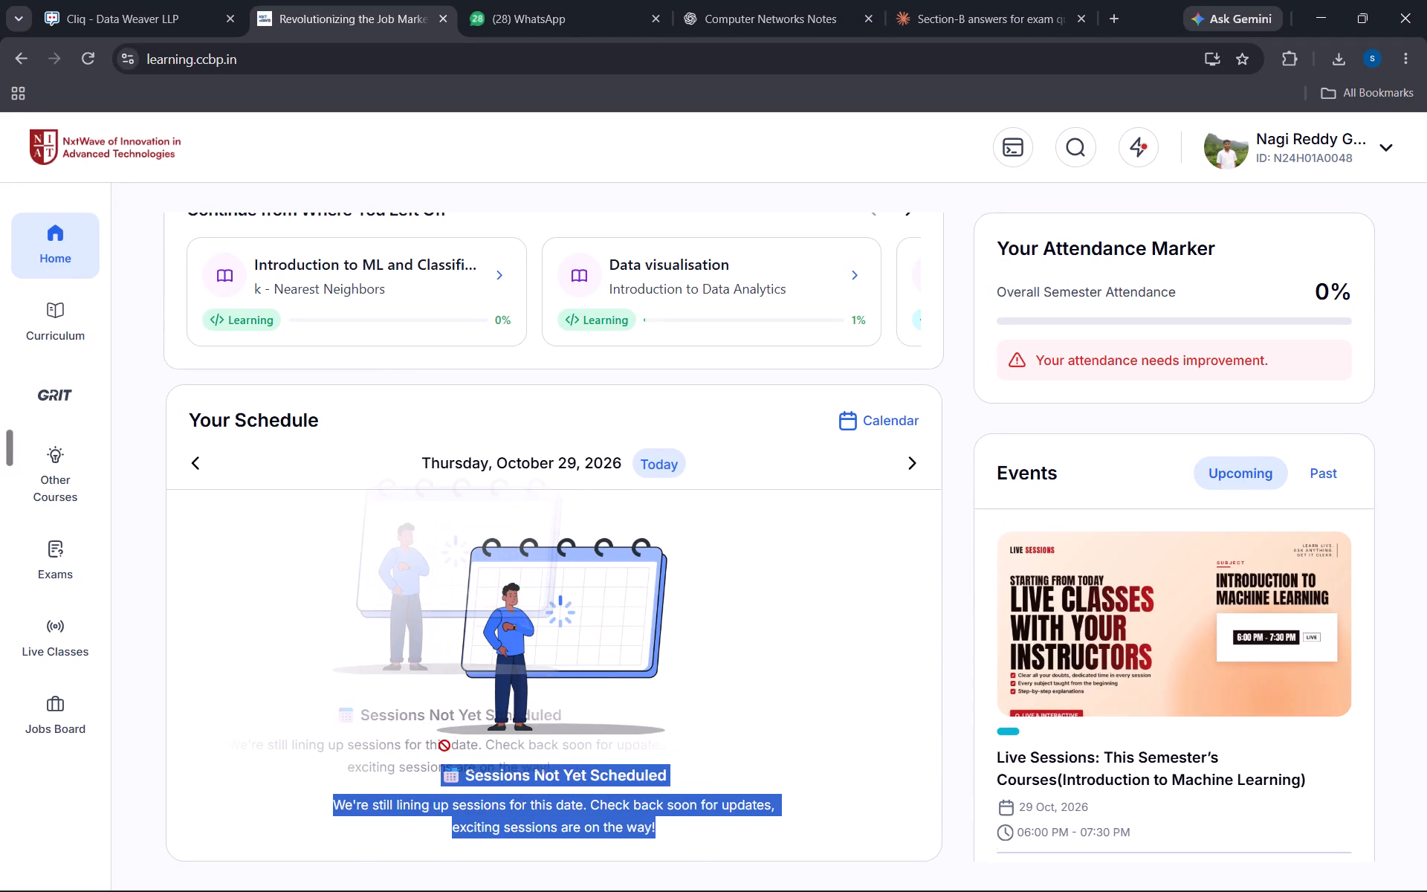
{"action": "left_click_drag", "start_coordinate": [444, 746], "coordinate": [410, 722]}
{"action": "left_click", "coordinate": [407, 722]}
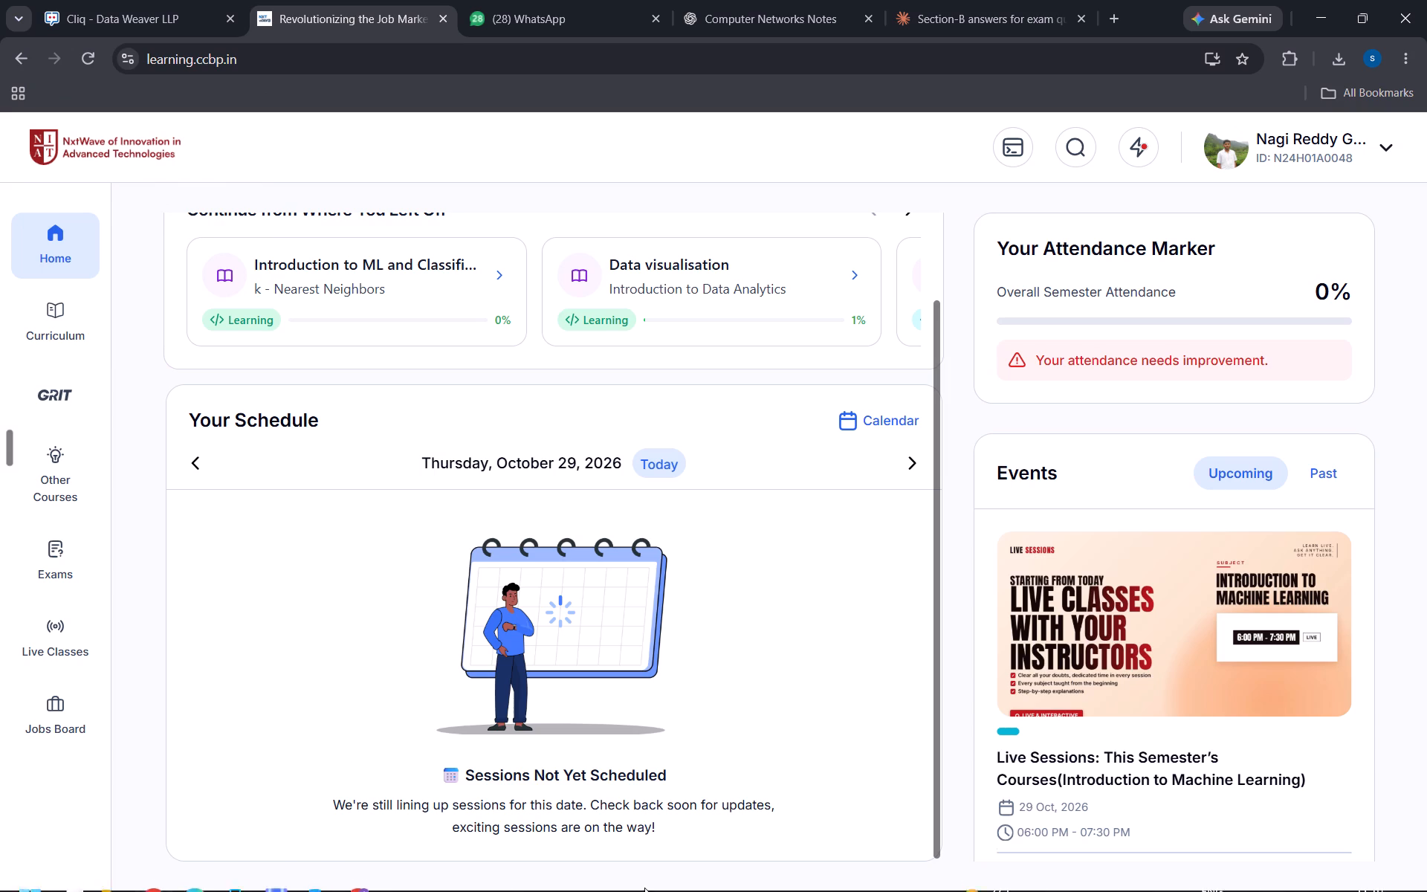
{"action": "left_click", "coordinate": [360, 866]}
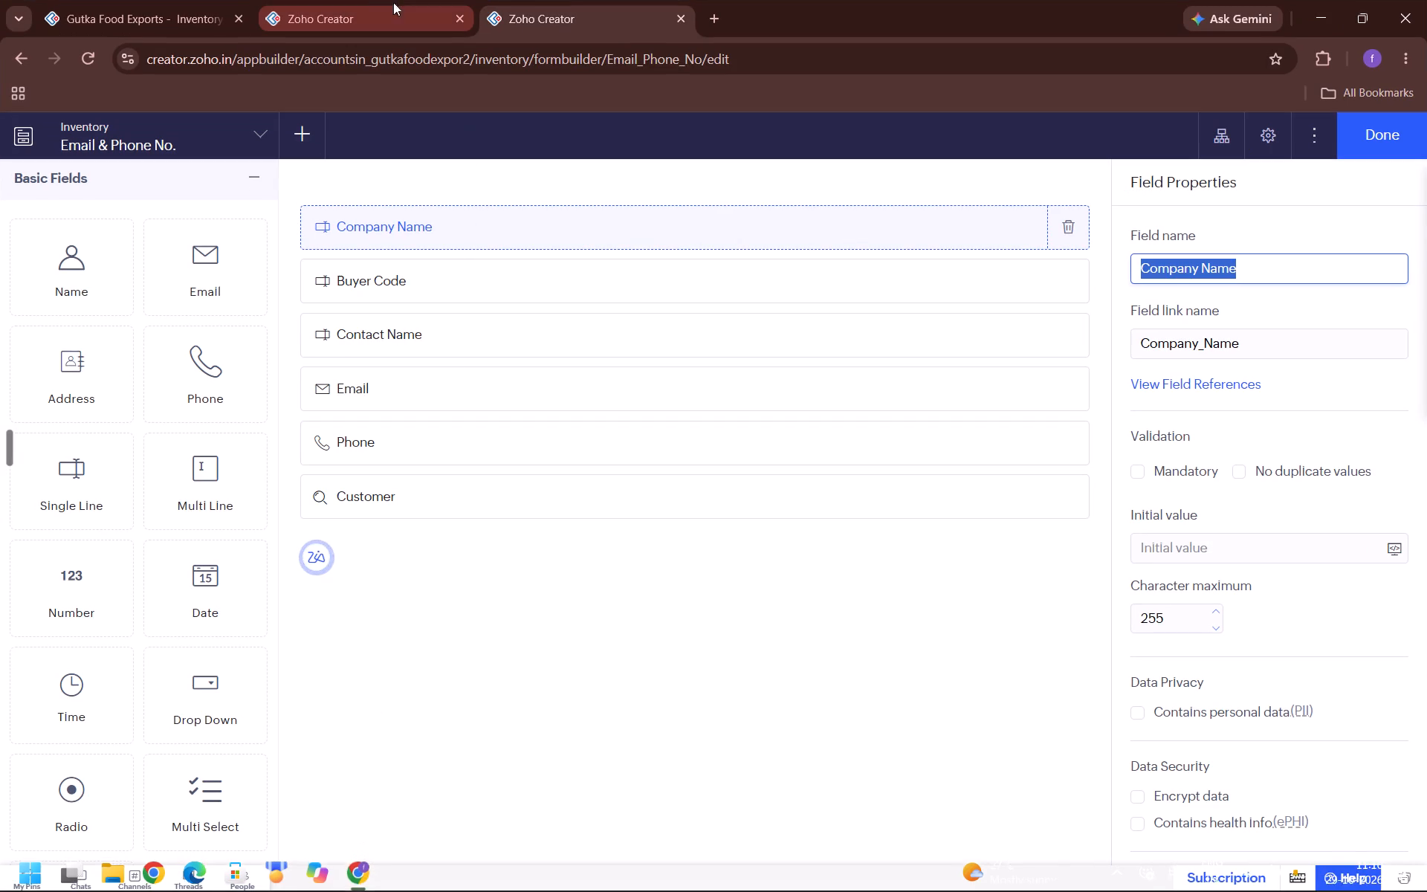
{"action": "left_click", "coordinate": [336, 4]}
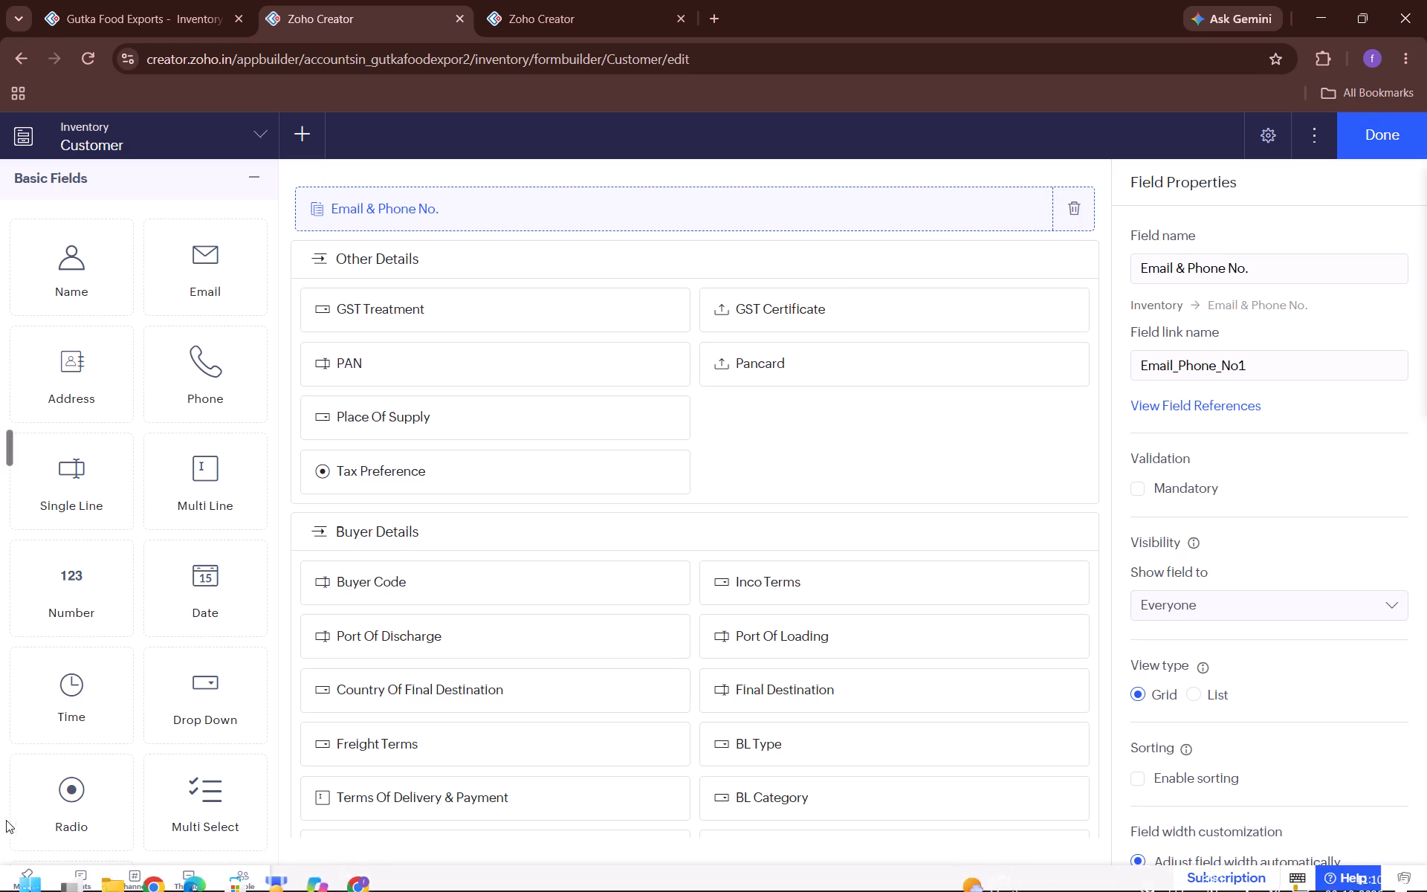
Open a Chrome window with the VISHAL profile and load the Vishal application in Zoho Creator.
{"action": "left_click", "coordinate": [151, 871]}
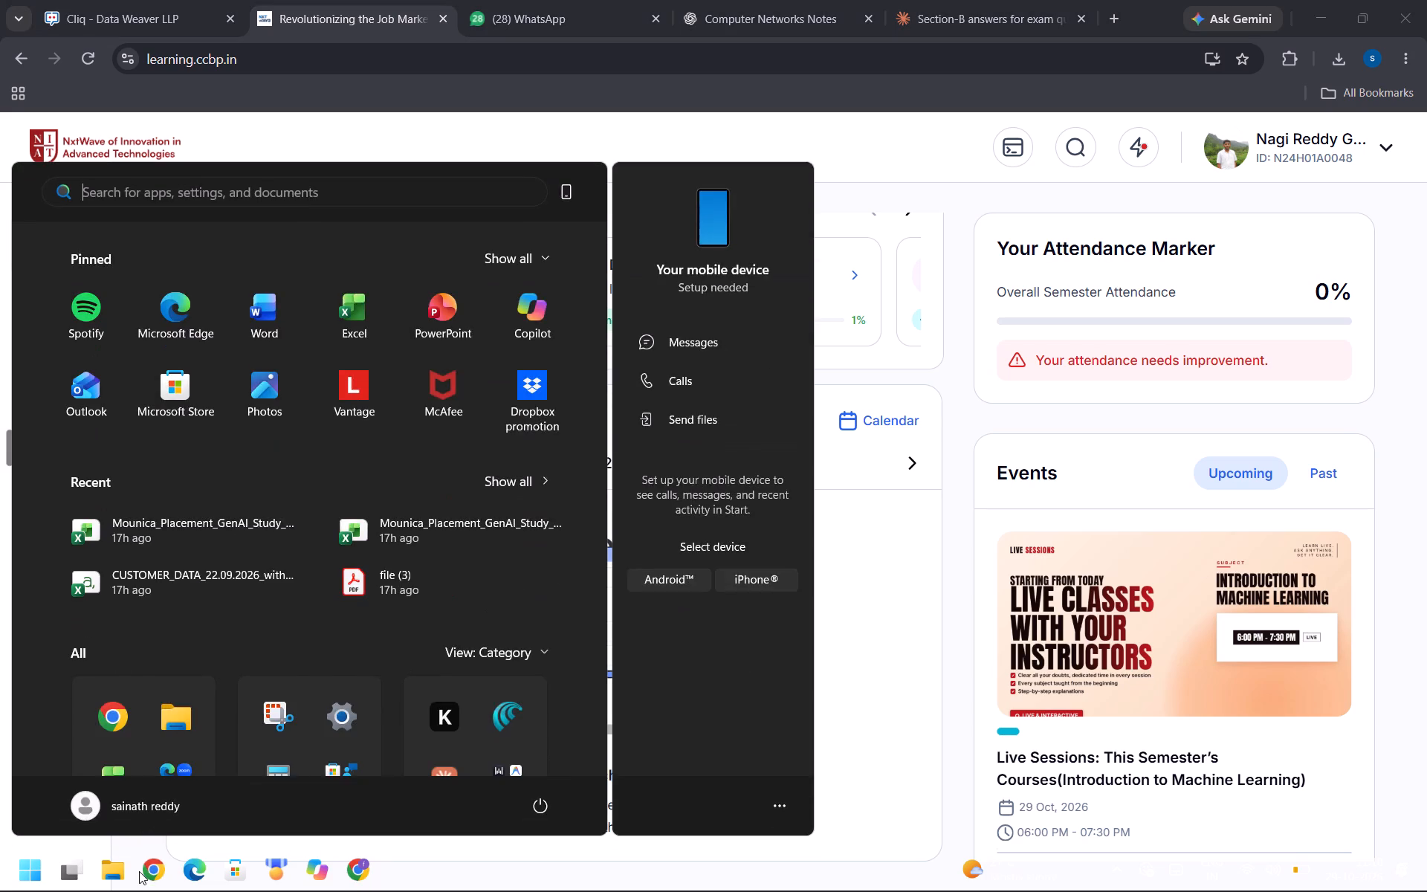
{"action": "type", "text": "ch"}
{"action": "key", "text": "Return"}
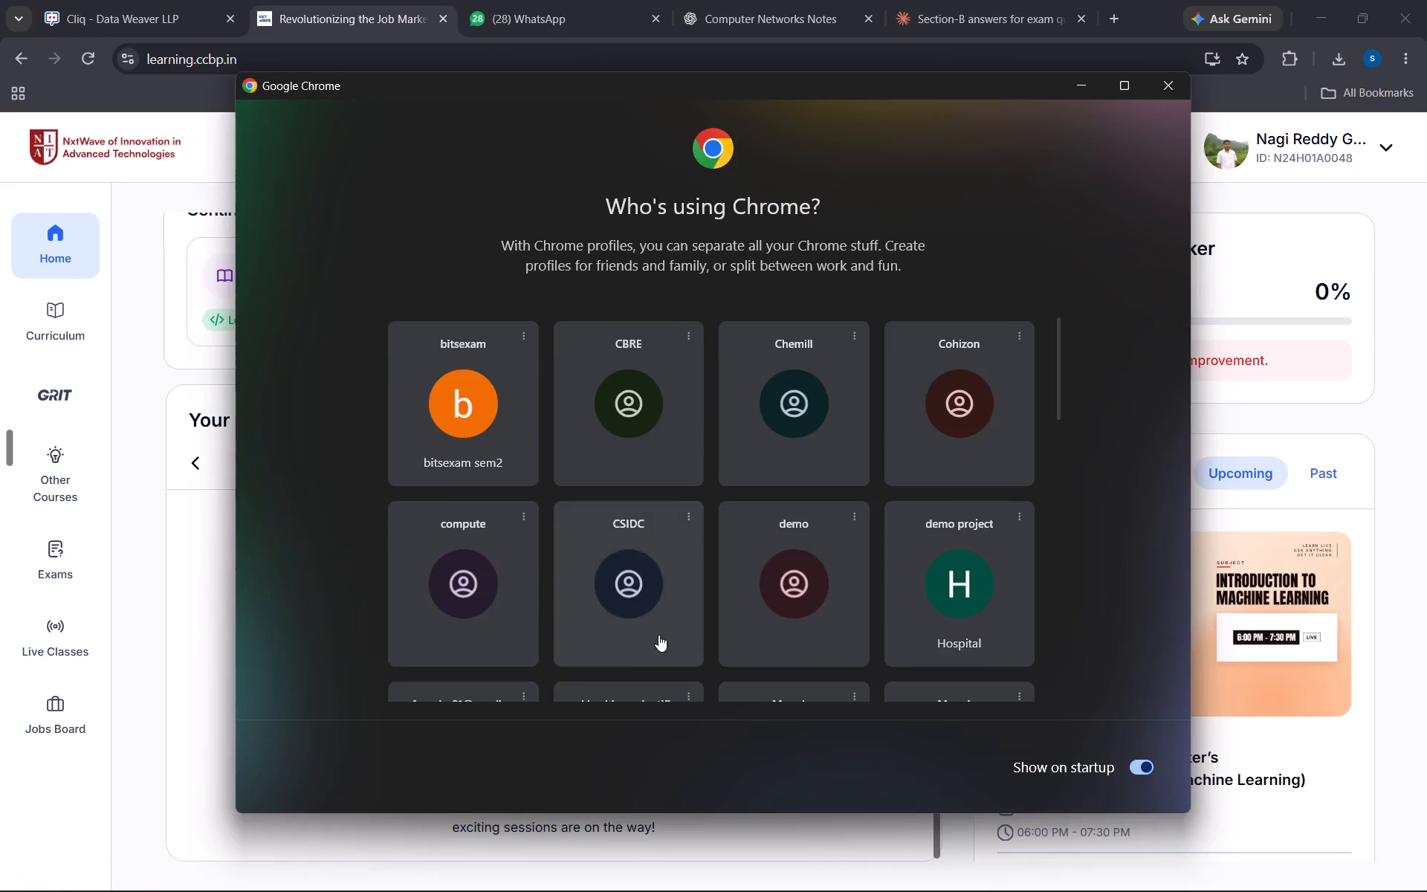
{"action": "scroll", "coordinate": [659, 635], "scroll_direction": "down", "scroll_amount": 5}
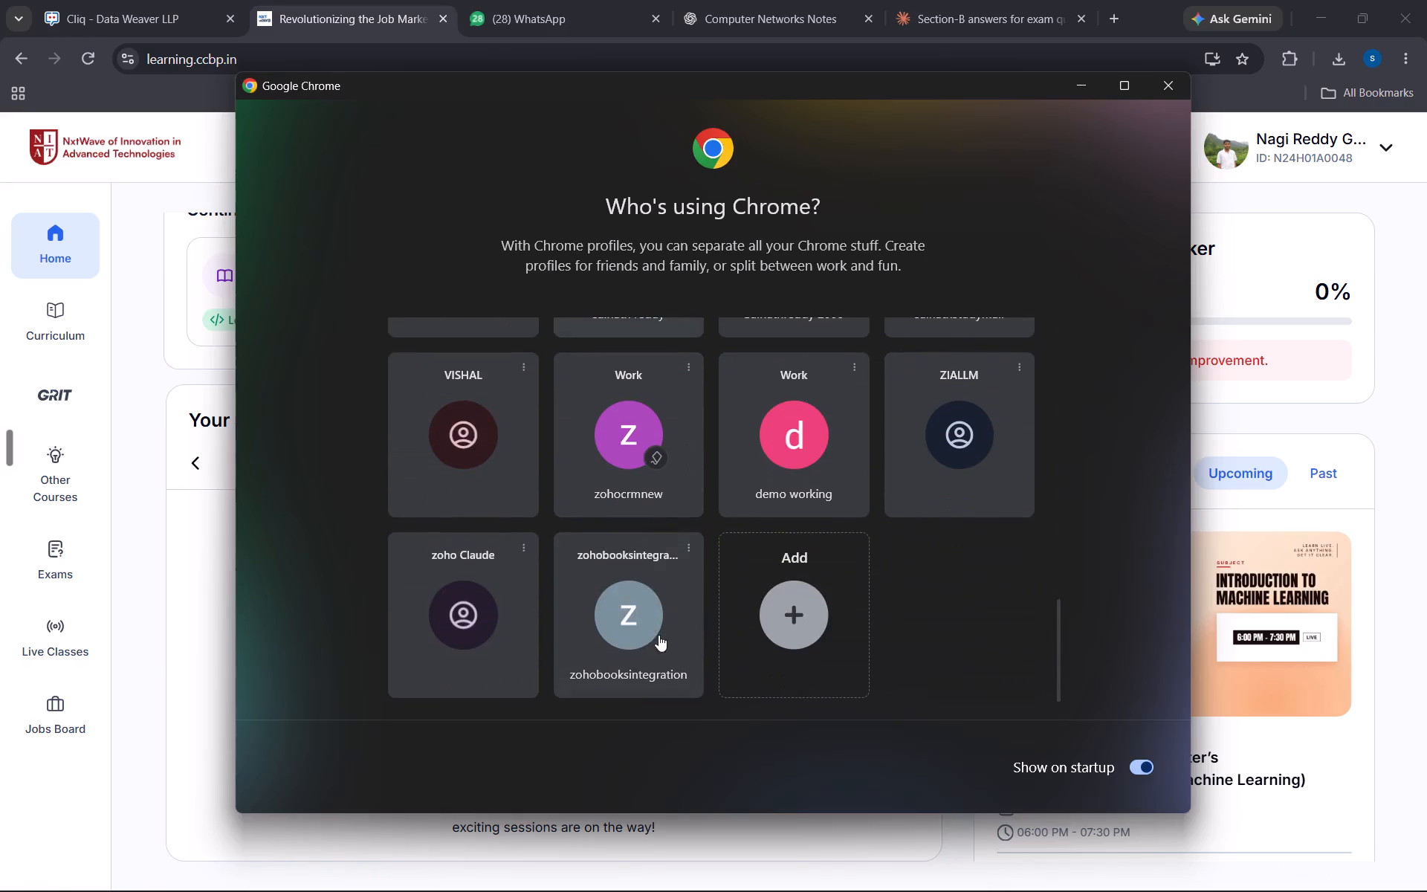
{"action": "scroll", "coordinate": [970, 632], "scroll_direction": "up", "scroll_amount": 1}
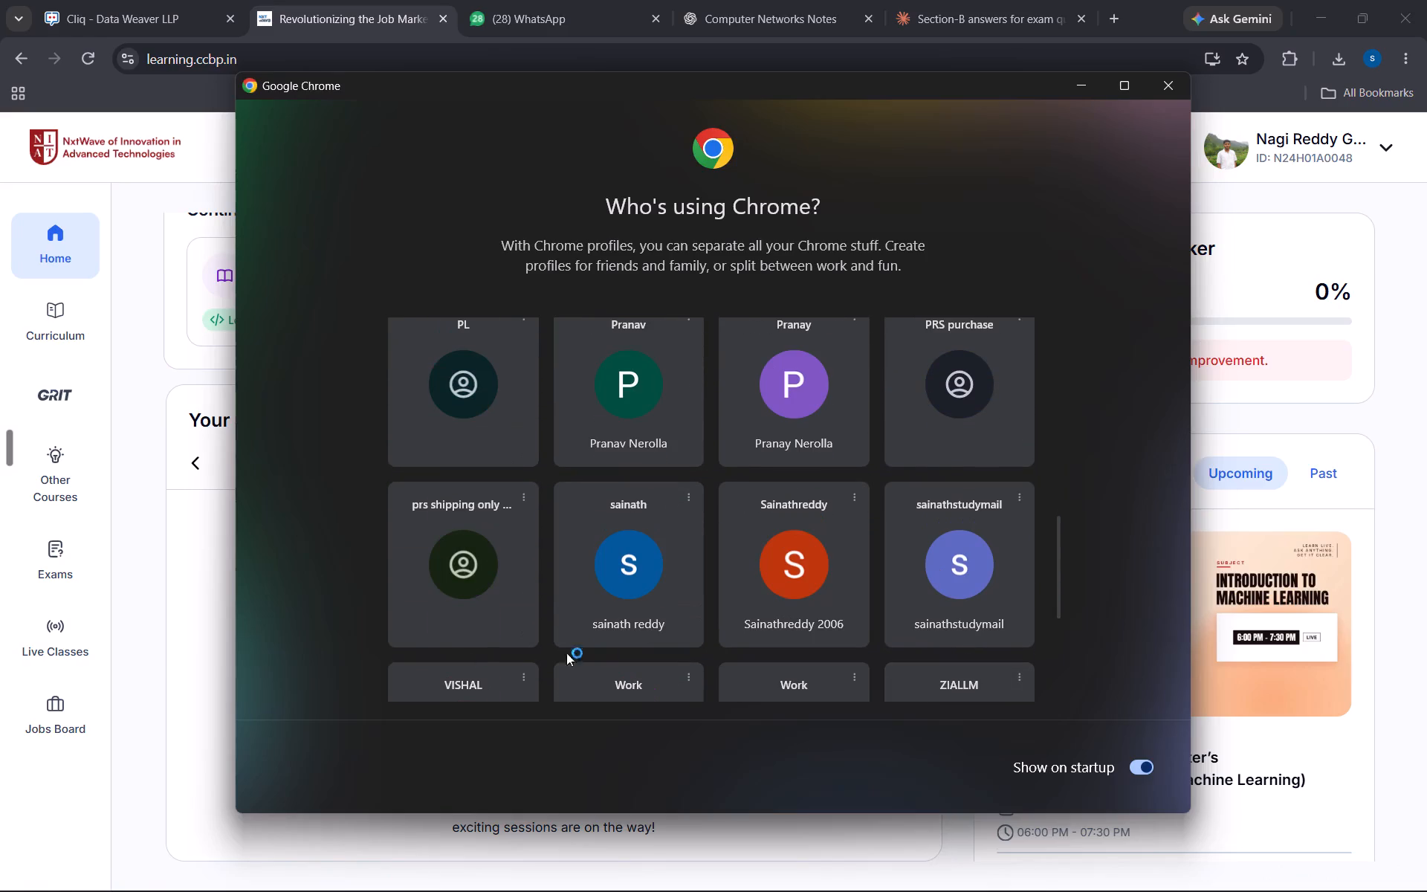
{"action": "left_click", "coordinate": [441, 682]}
{"action": "scroll", "coordinate": [494, 650], "scroll_direction": "up", "scroll_amount": 1}
{"action": "scroll", "coordinate": [494, 650], "scroll_direction": "down", "scroll_amount": 1}
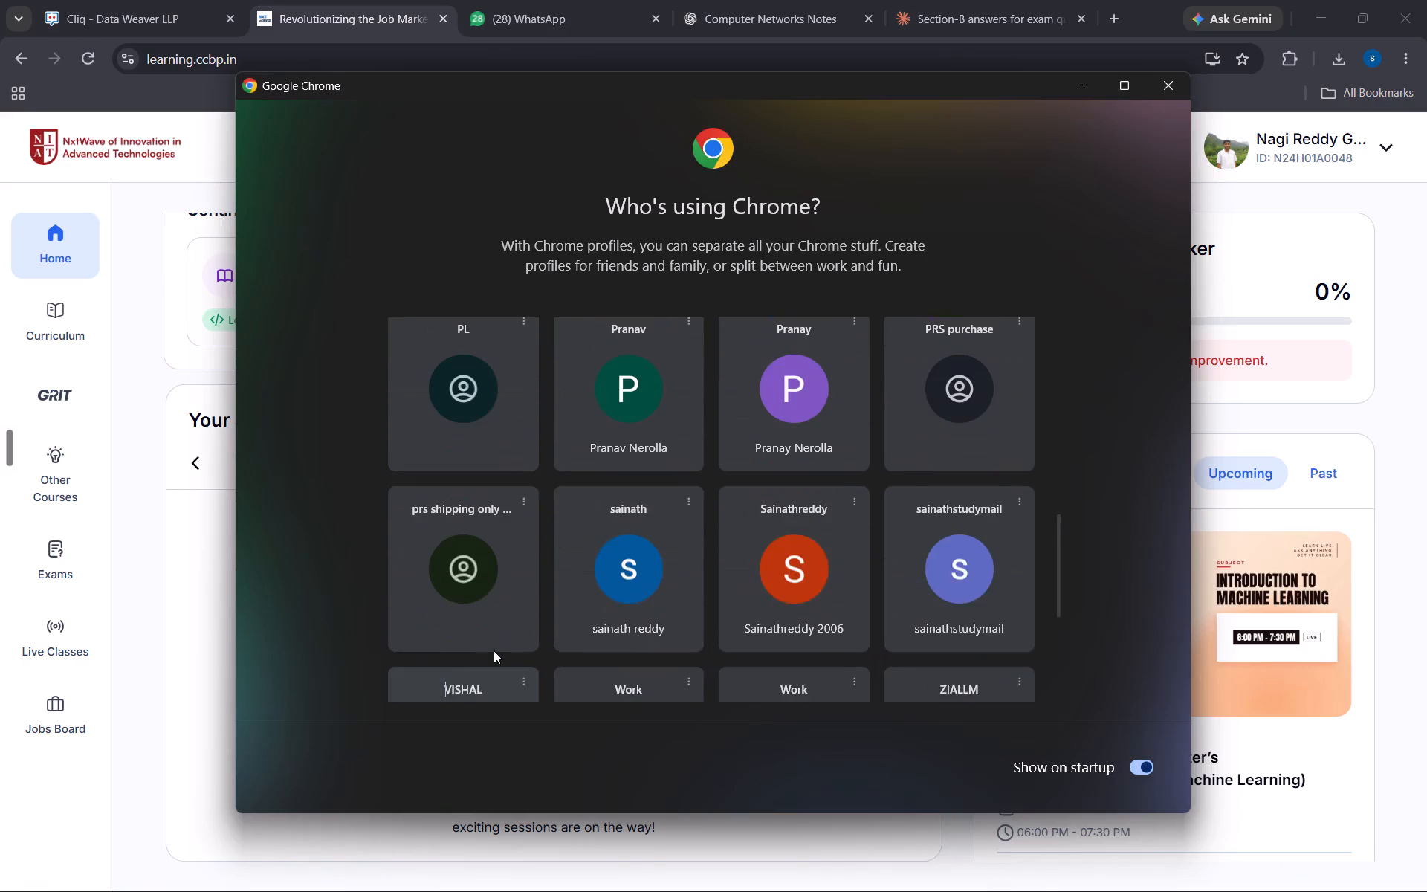
{"action": "scroll", "coordinate": [454, 655], "scroll_direction": "down", "scroll_amount": 2}
{"action": "left_click", "coordinate": [468, 488]}
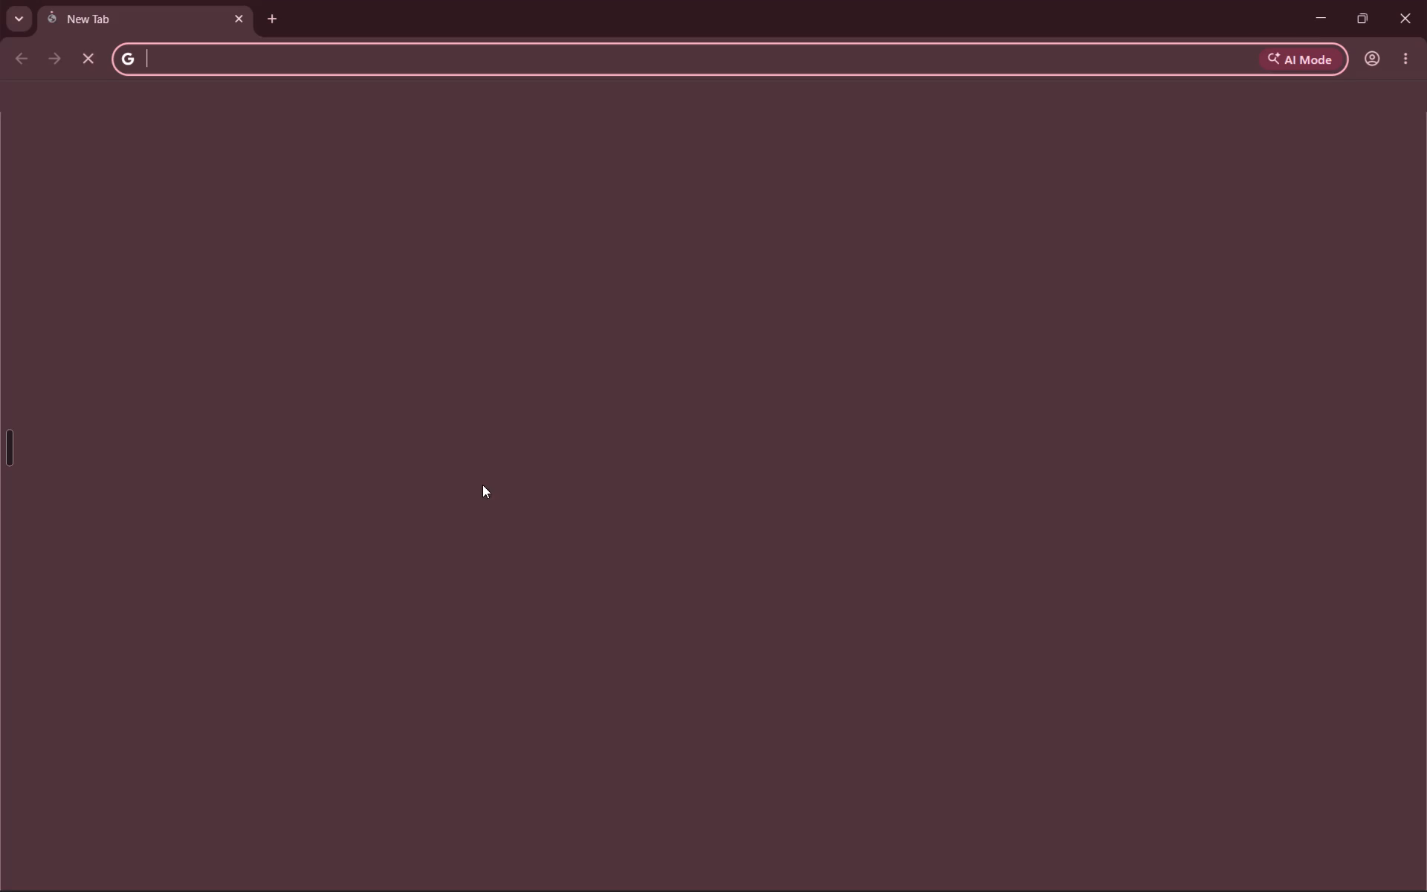
{"action": "left_click", "coordinate": [471, 525]}
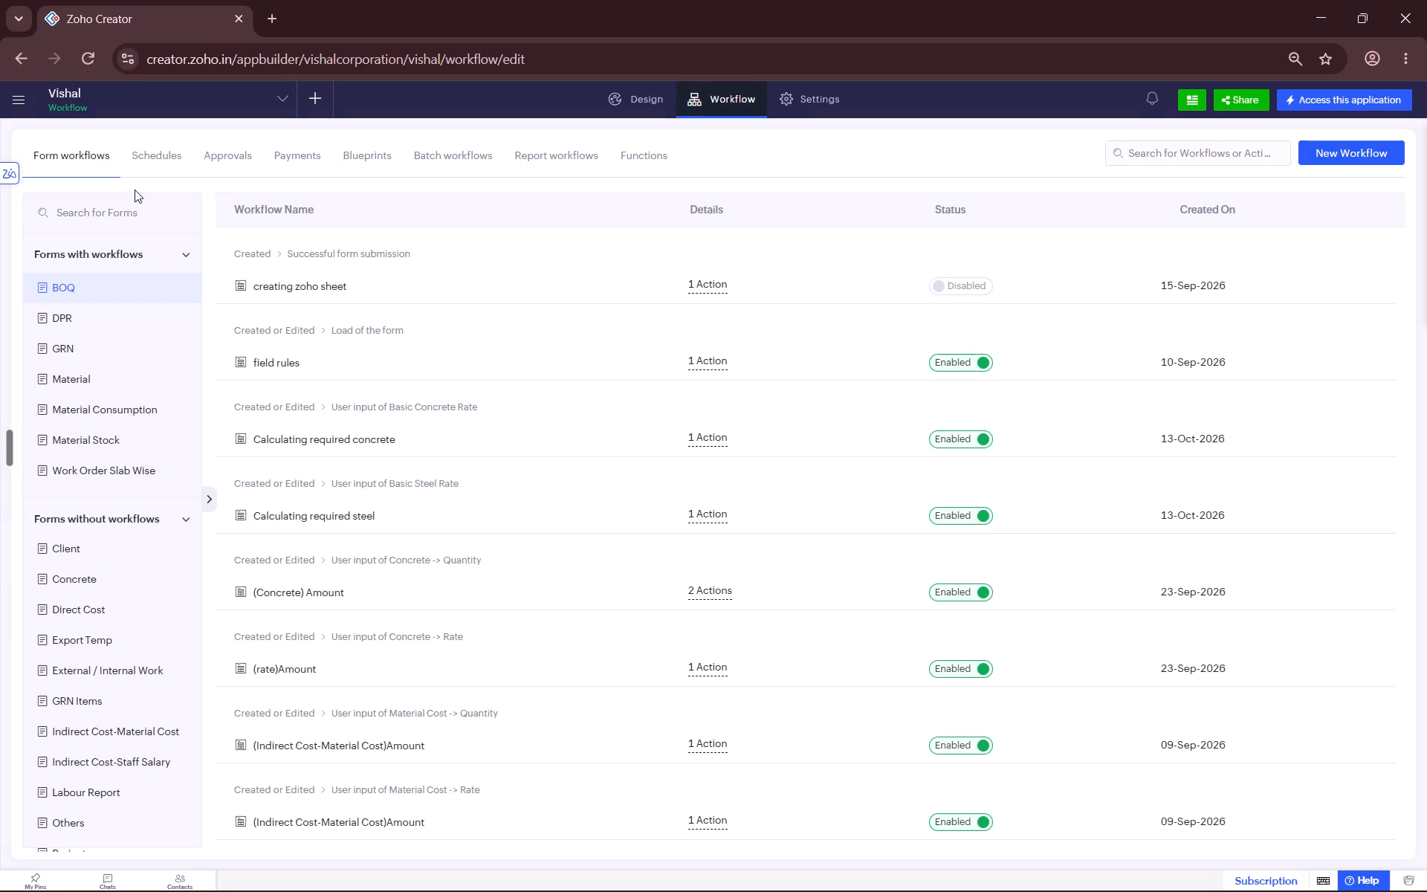
Switch to the application's Design area and browse its list of forms, reports and workflows.
{"action": "left_click", "coordinate": [639, 96]}
{"action": "left_click", "coordinate": [175, 91]}
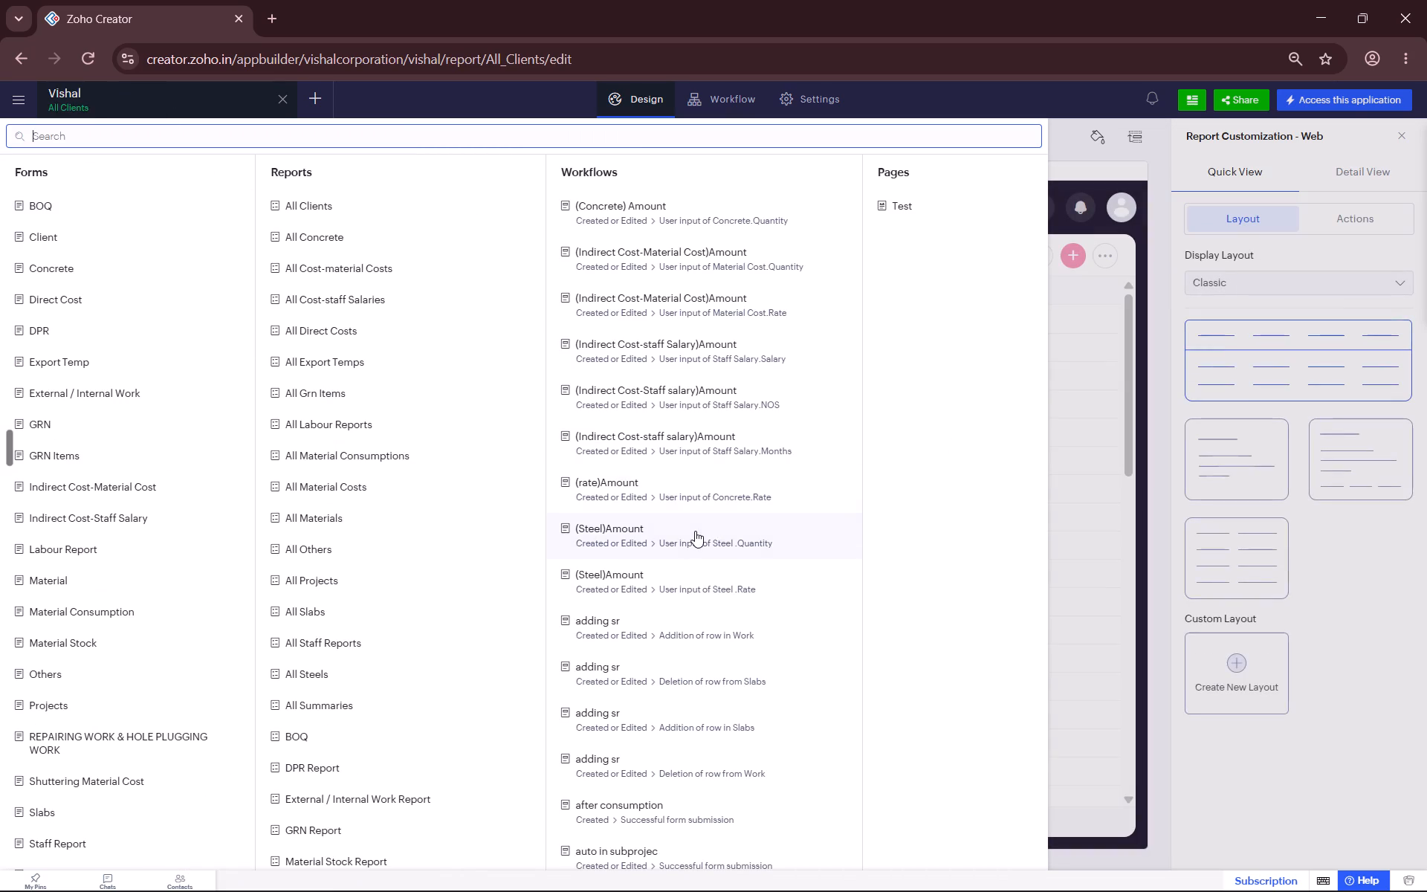
{"action": "scroll", "coordinate": [695, 531], "scroll_direction": "up", "scroll_amount": 1}
{"action": "scroll", "coordinate": [695, 531], "scroll_direction": "down", "scroll_amount": 1}
{"action": "scroll", "coordinate": [695, 531], "scroll_direction": "up", "scroll_amount": 1}
{"action": "scroll", "coordinate": [695, 531], "scroll_direction": "down", "scroll_amount": 10}
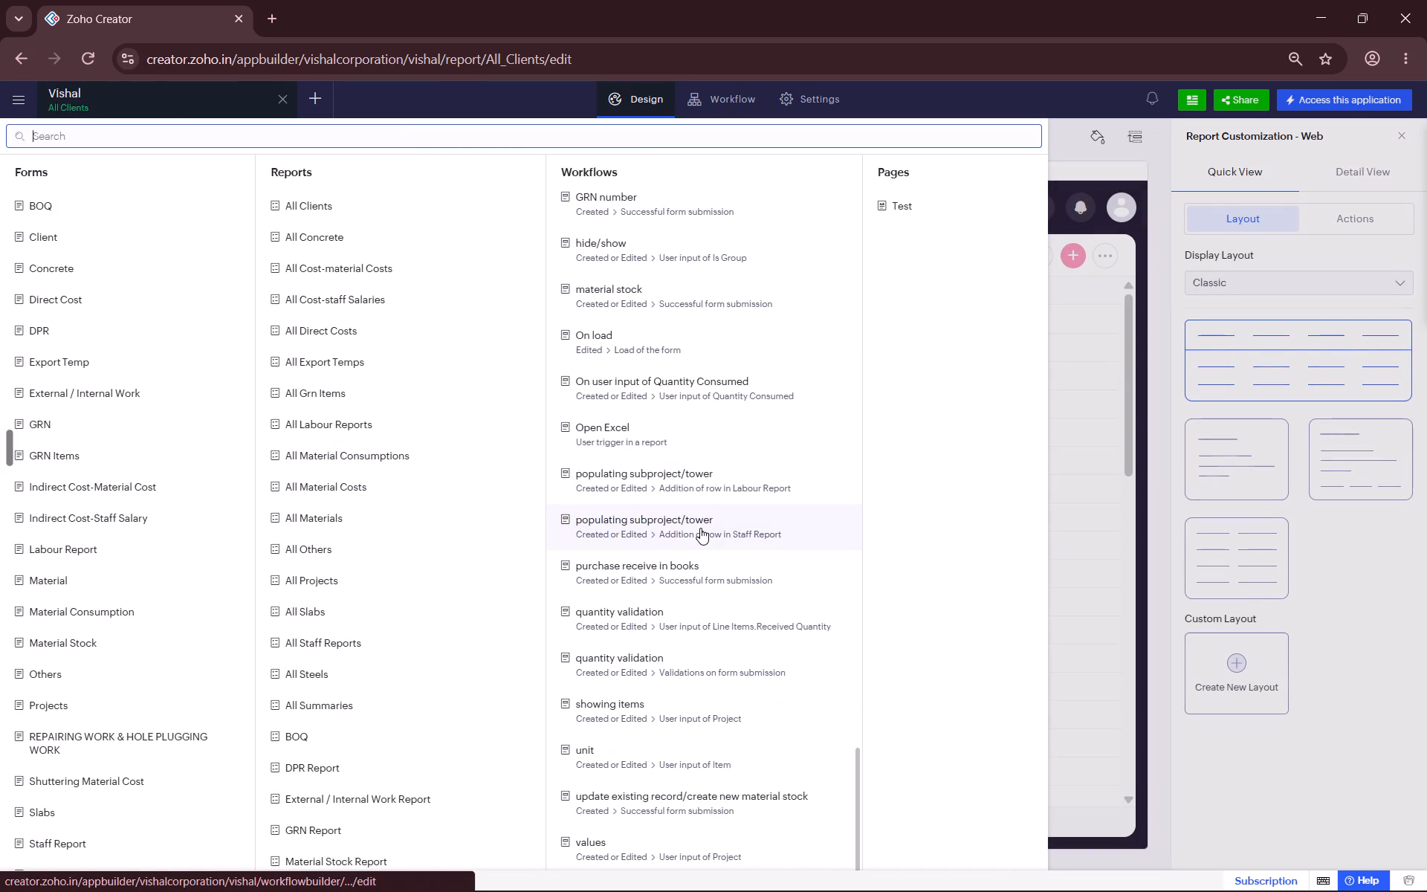
{"action": "scroll", "coordinate": [700, 528], "scroll_direction": "down", "scroll_amount": 2}
{"action": "scroll", "coordinate": [641, 508], "scroll_direction": "up", "scroll_amount": 7}
{"action": "scroll", "coordinate": [641, 508], "scroll_direction": "down", "scroll_amount": 1}
{"action": "scroll", "coordinate": [641, 508], "scroll_direction": "up", "scroll_amount": 2}
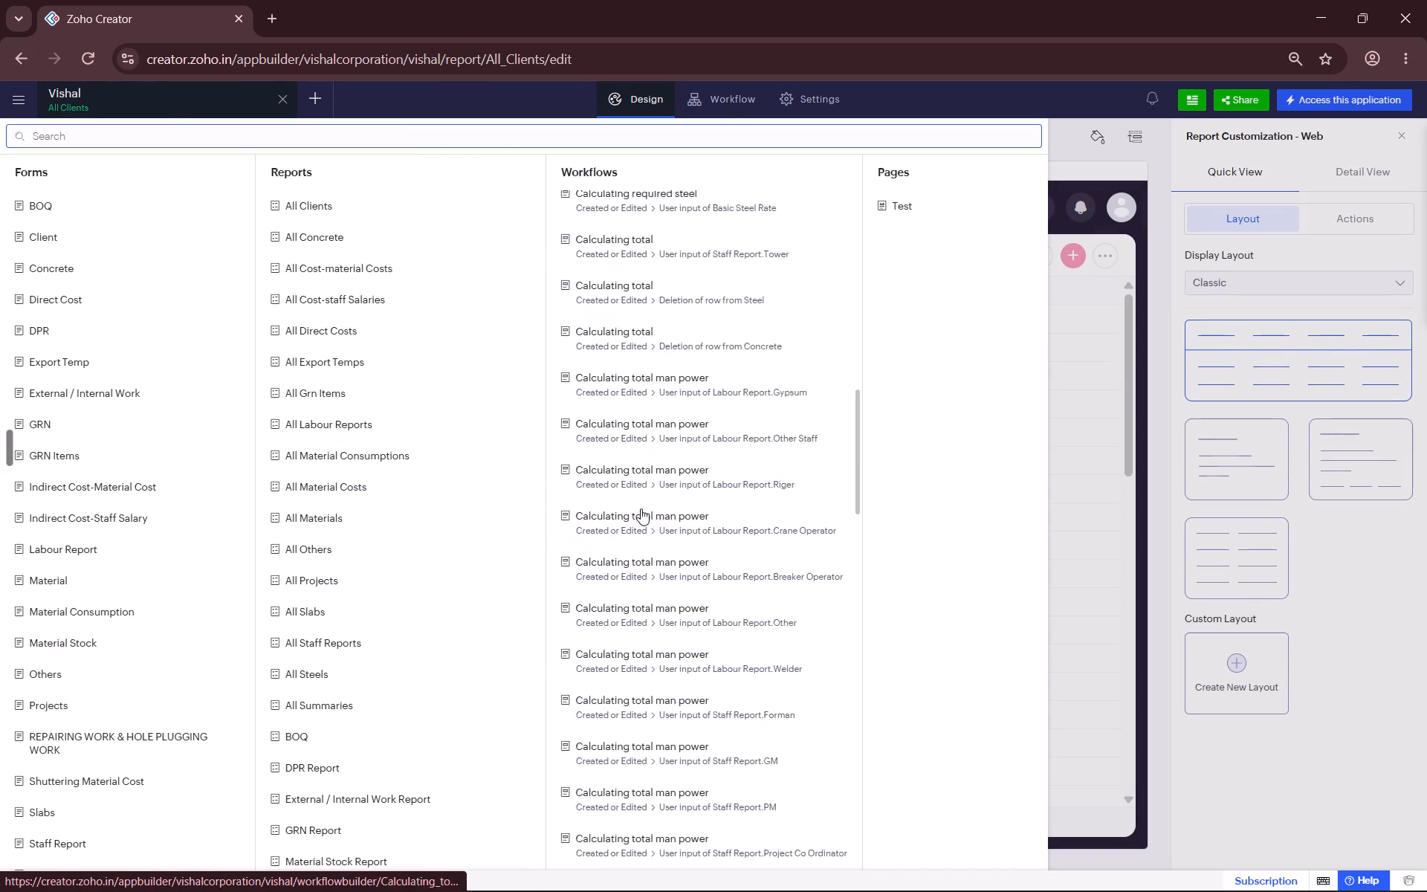
{"action": "scroll", "coordinate": [641, 508], "scroll_direction": "up", "scroll_amount": 8}
{"action": "scroll", "coordinate": [641, 508], "scroll_direction": "down", "scroll_amount": 2}
{"action": "scroll", "coordinate": [641, 508], "scroll_direction": "up", "scroll_amount": 2}
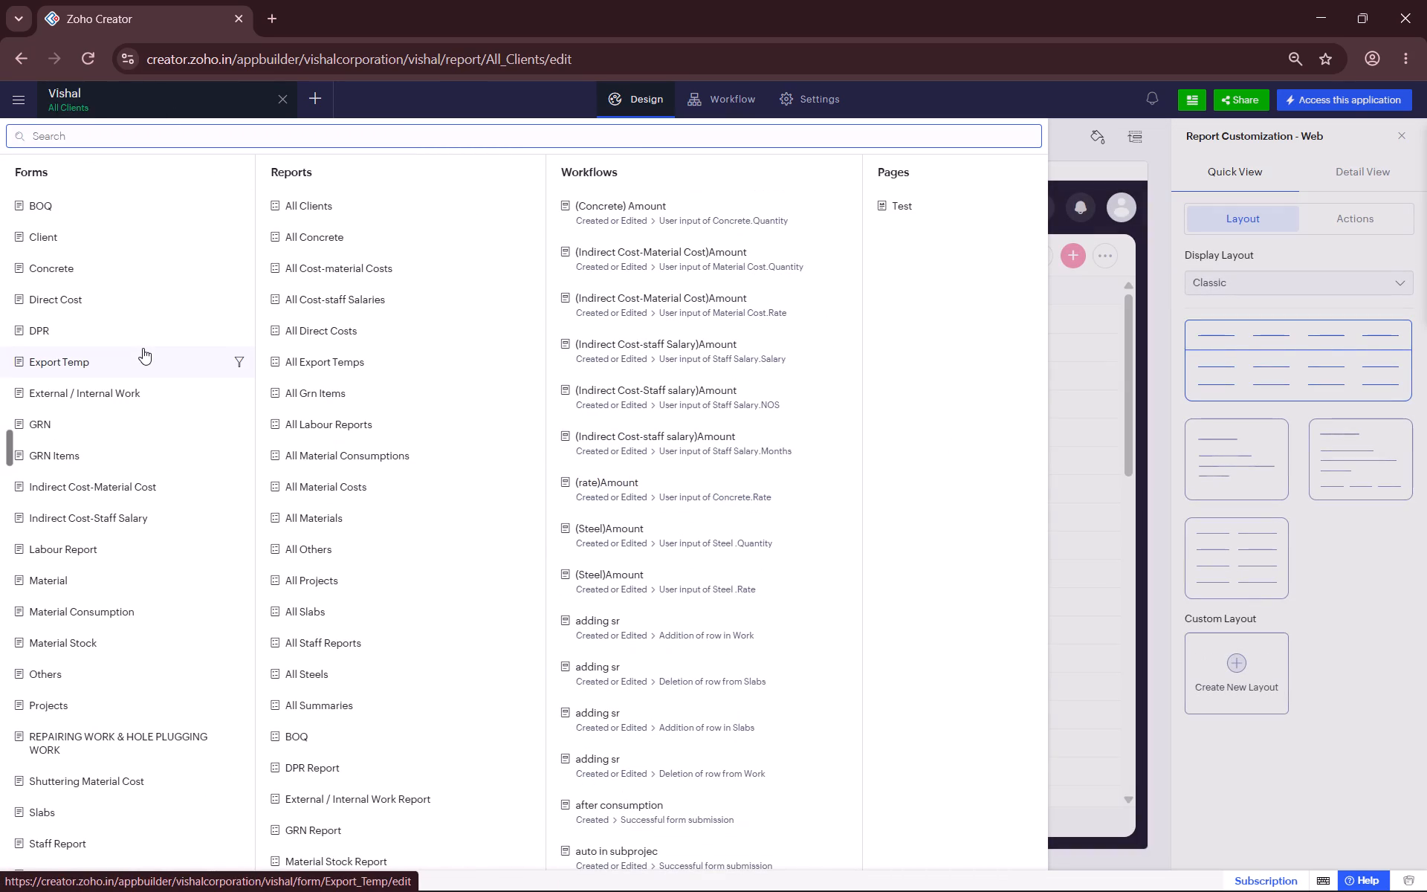
Search the application's components for "wor" and open the Work Order Slab Wise form in the form builder.
{"action": "type", "text": "wor"}
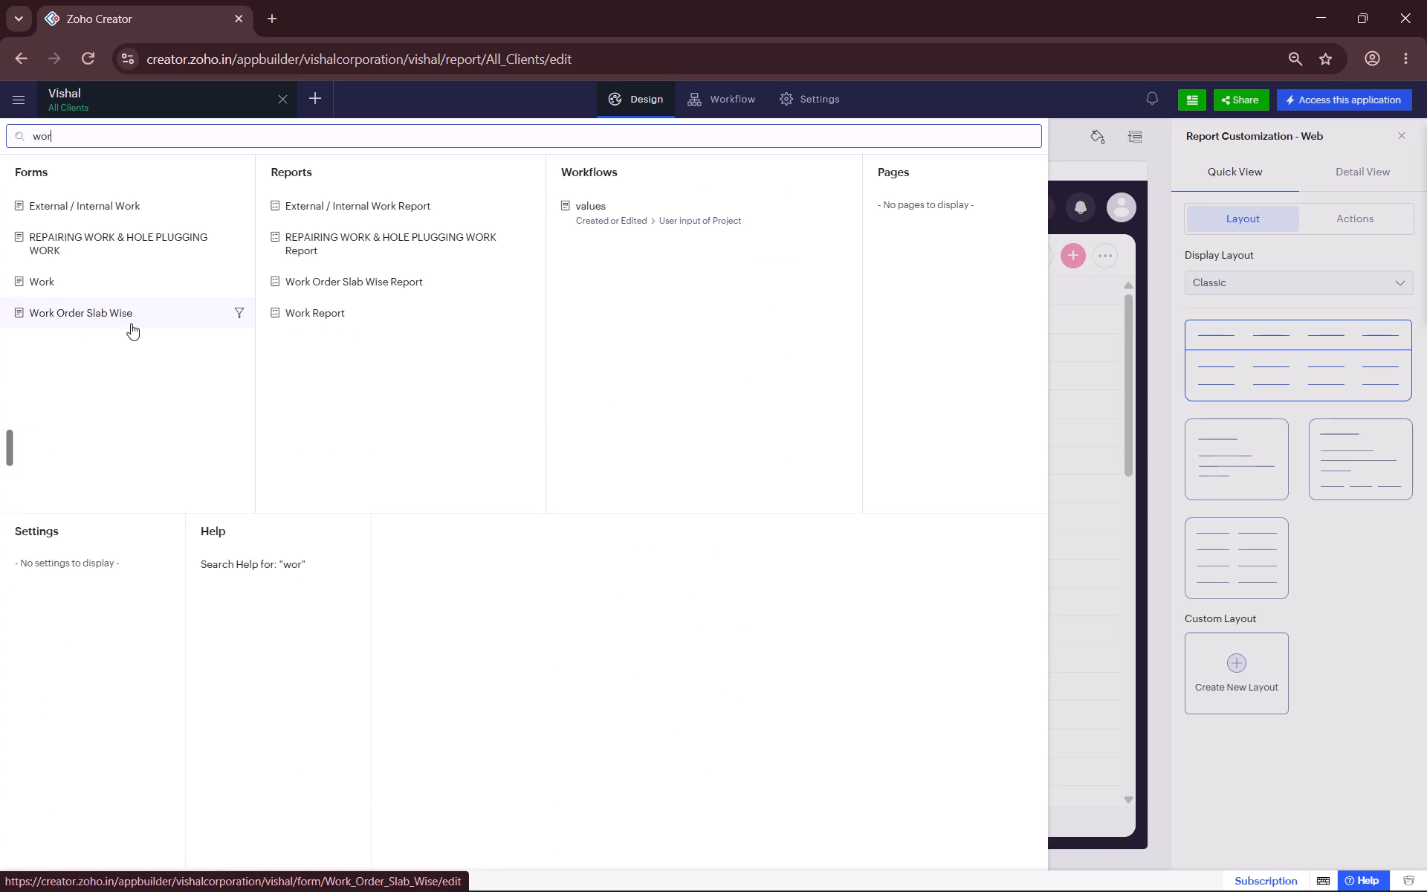
{"action": "left_click", "coordinate": [131, 323]}
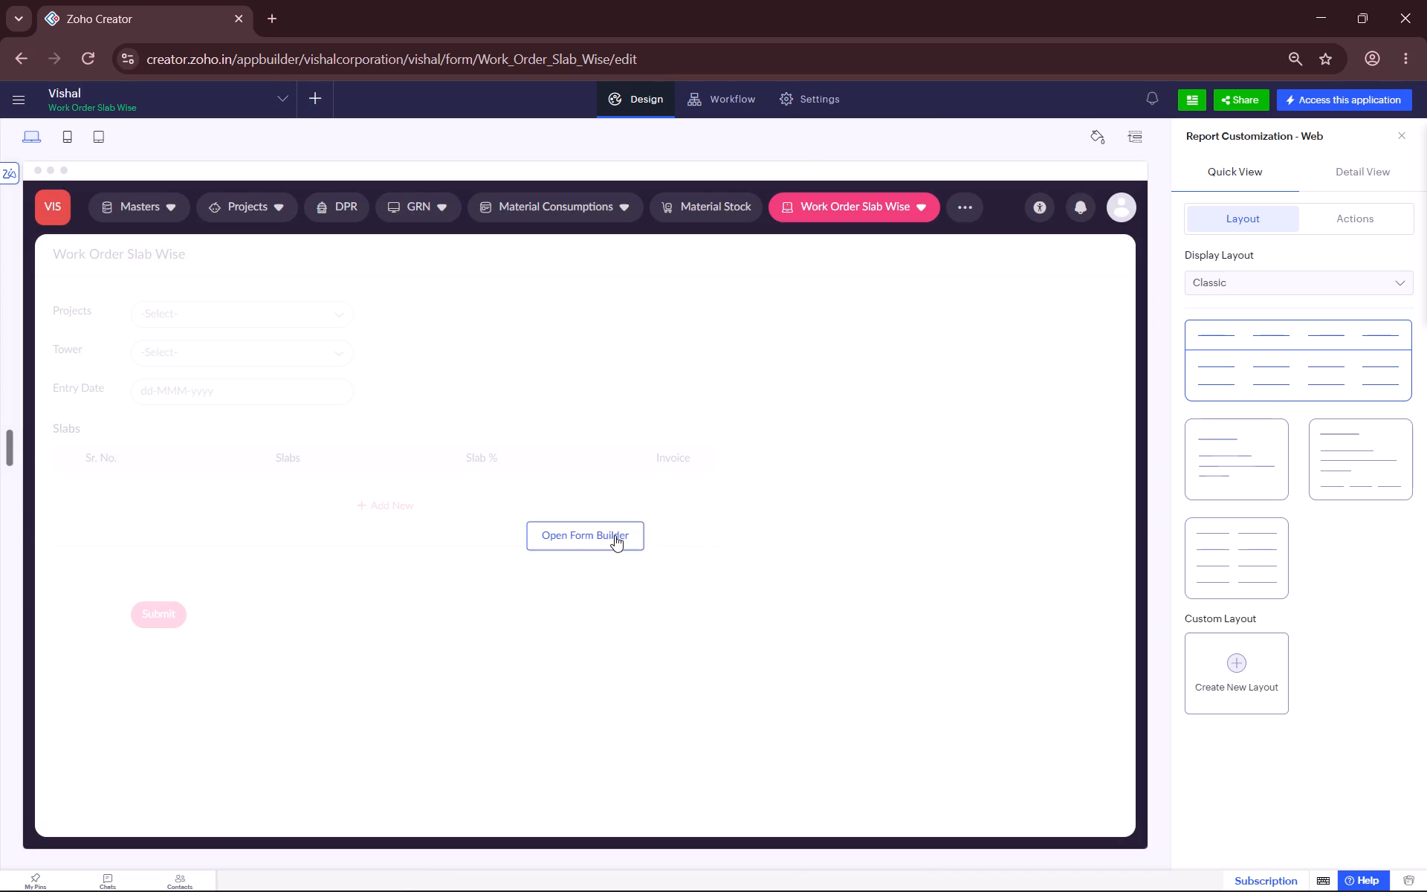
{"action": "left_click", "coordinate": [611, 536]}
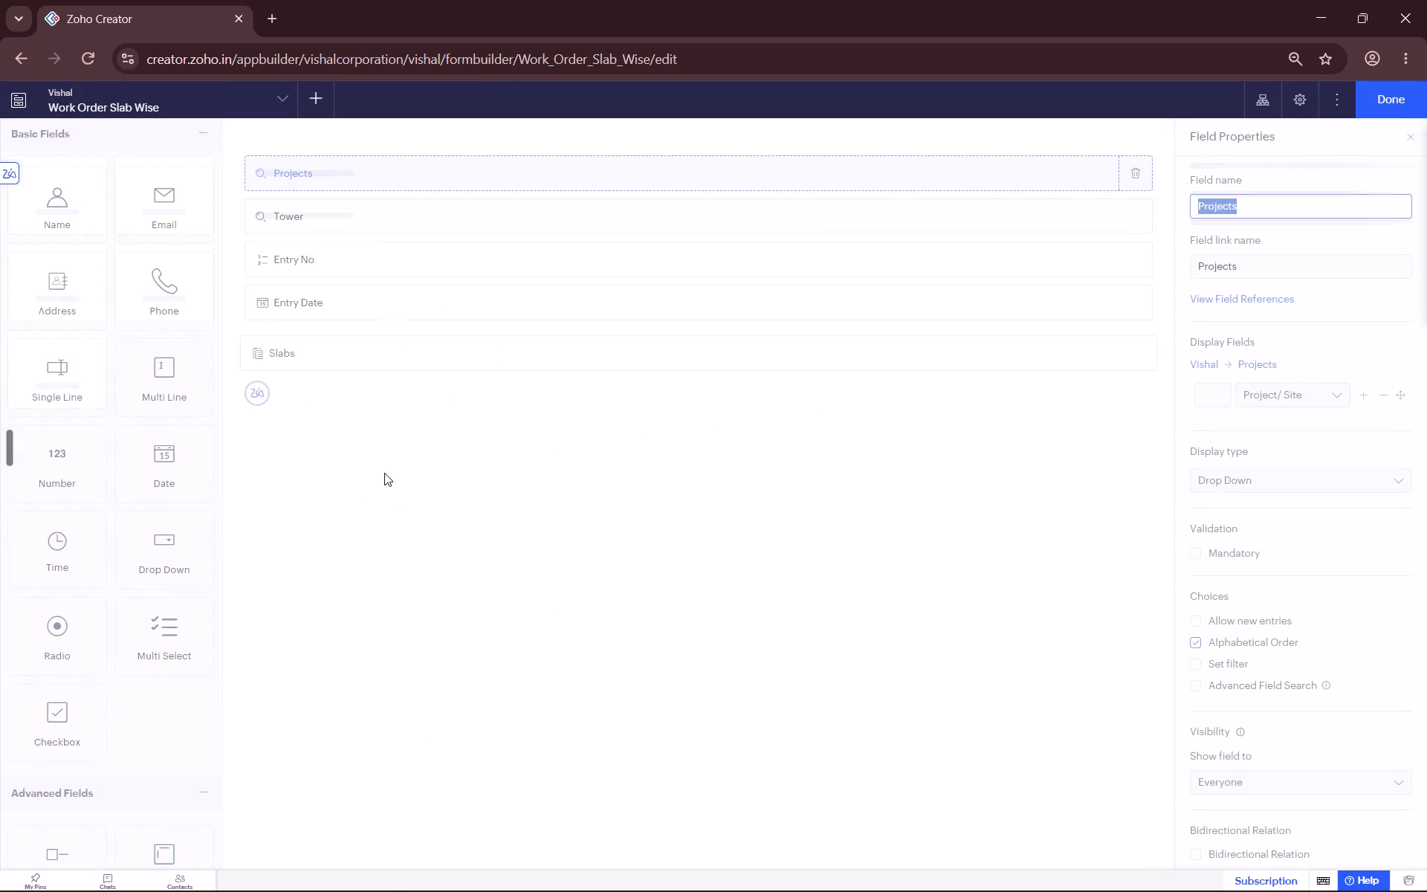
Go from the Slabs subform to its source form, open that in the form builder and select the Invoice field.
{"action": "left_click", "coordinate": [430, 358]}
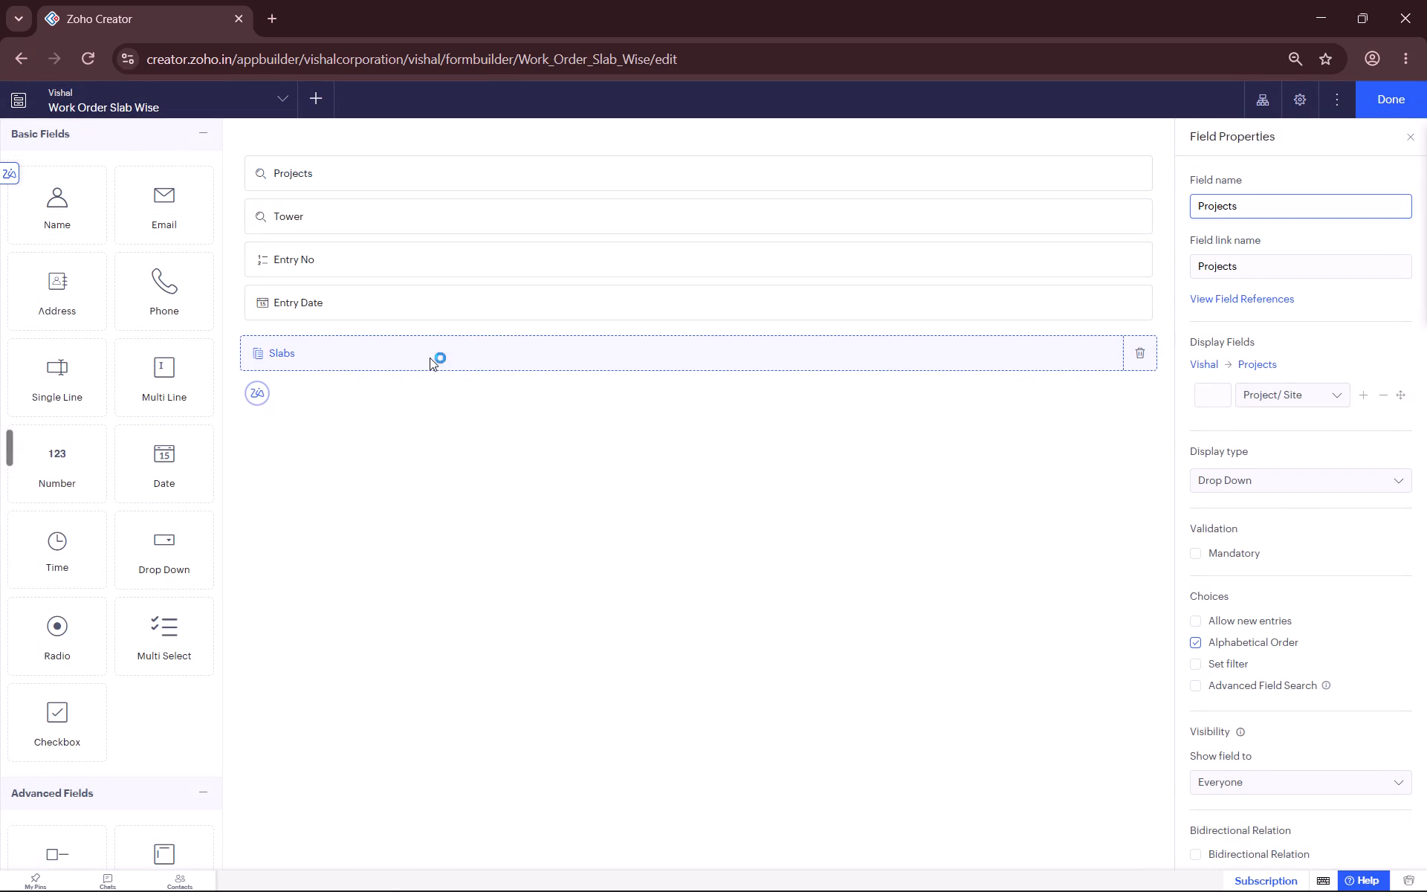
{"action": "left_click", "coordinate": [1242, 235]}
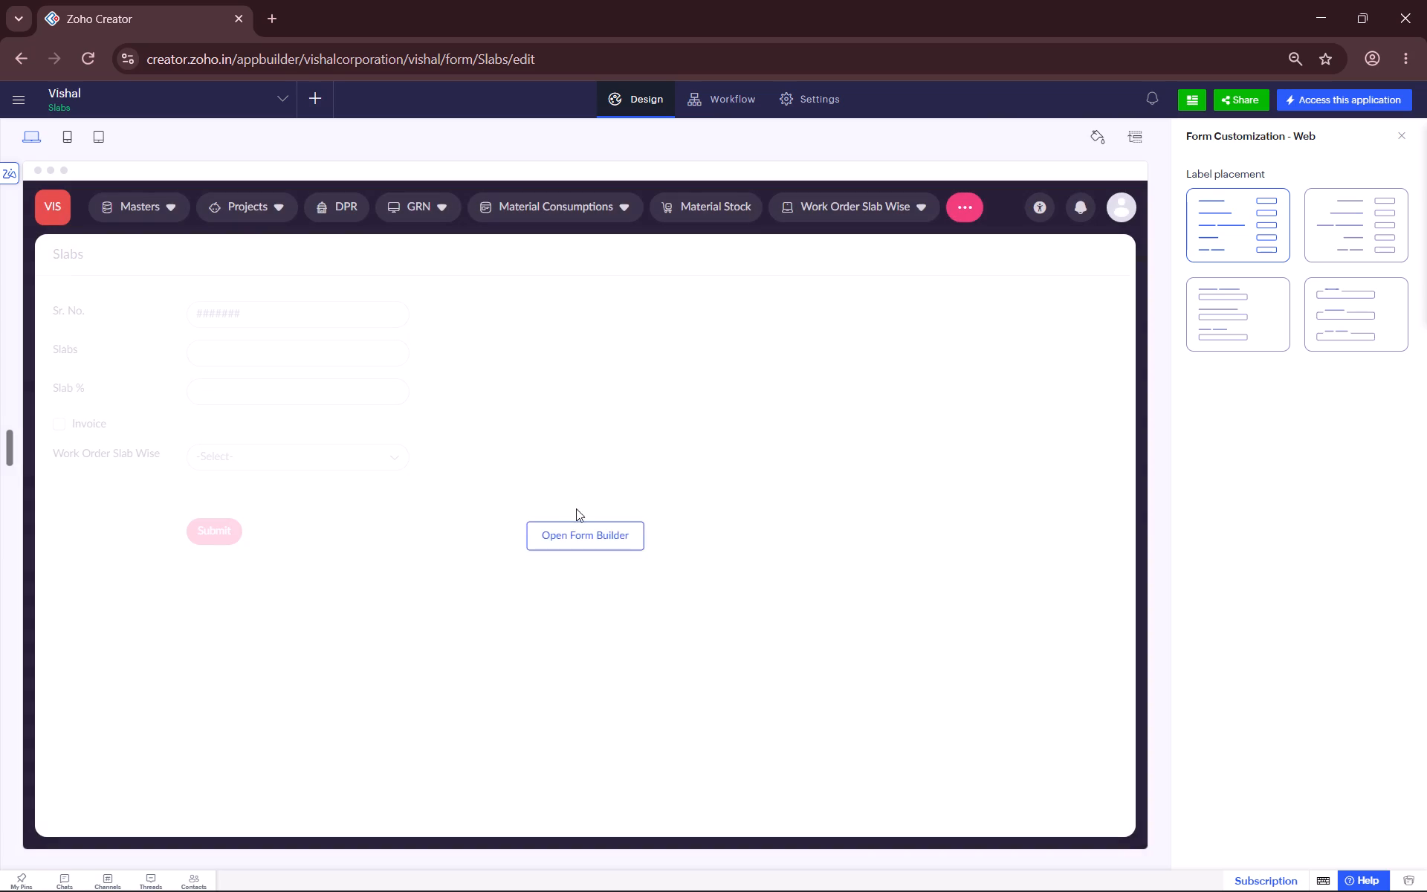
{"action": "left_click", "coordinate": [607, 548]}
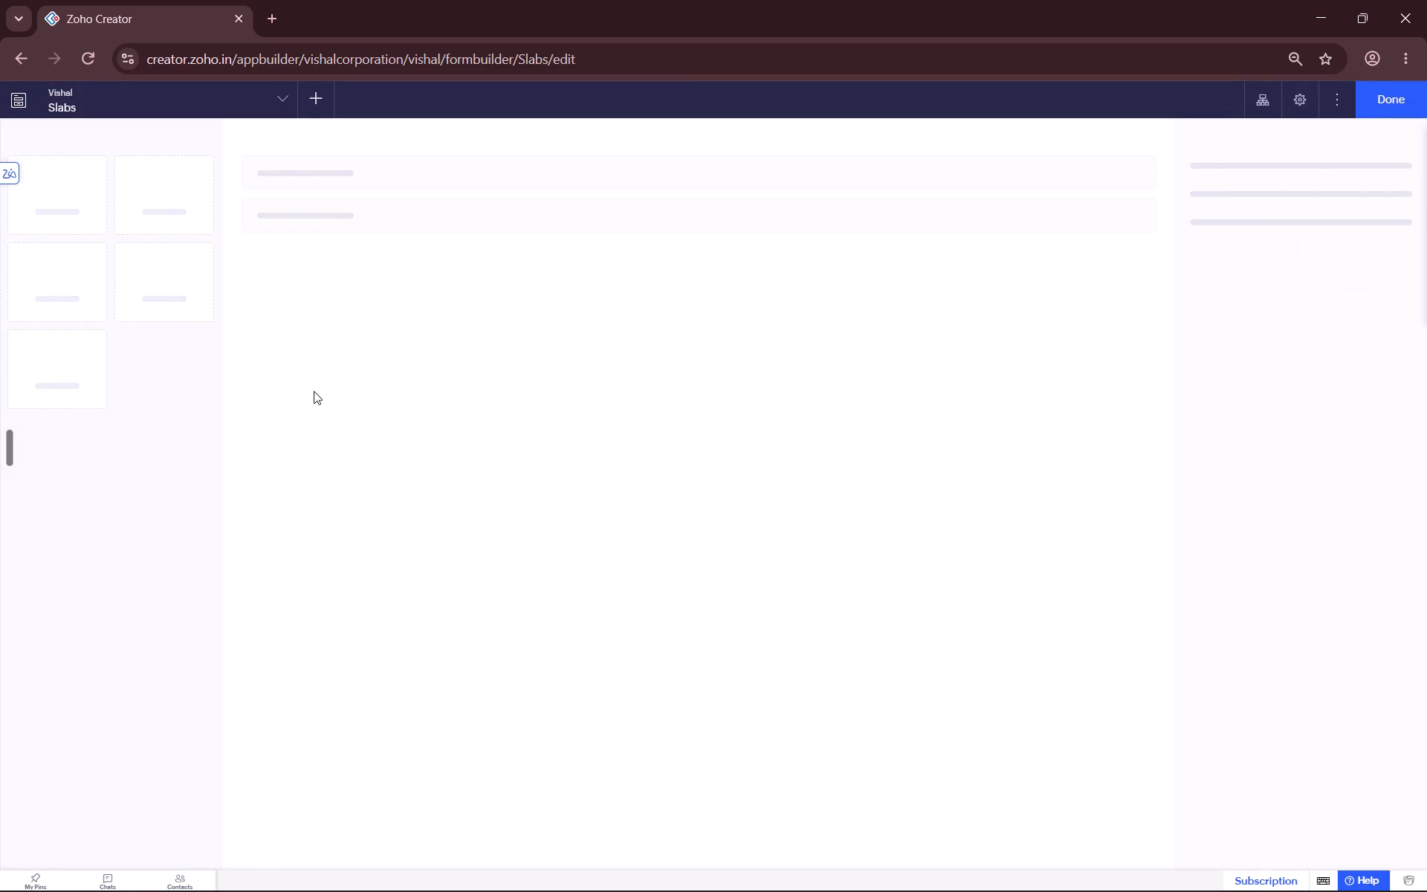
{"action": "left_click", "coordinate": [313, 294]}
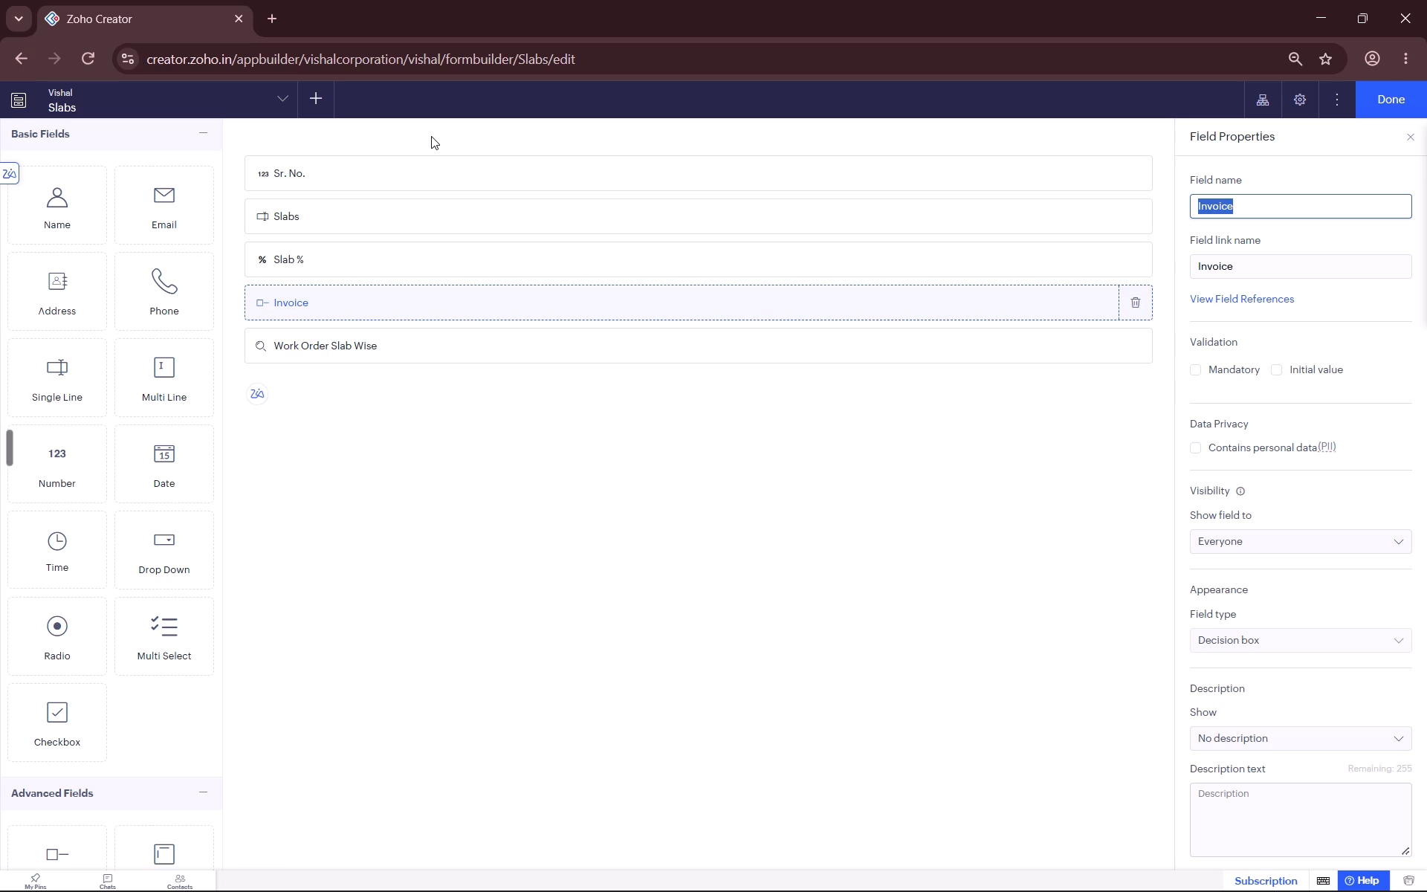
Duplicate the Slabs form builder tab, exit the builder in the copy and show the application's workflows.
{"action": "right_click", "coordinate": [177, 22]}
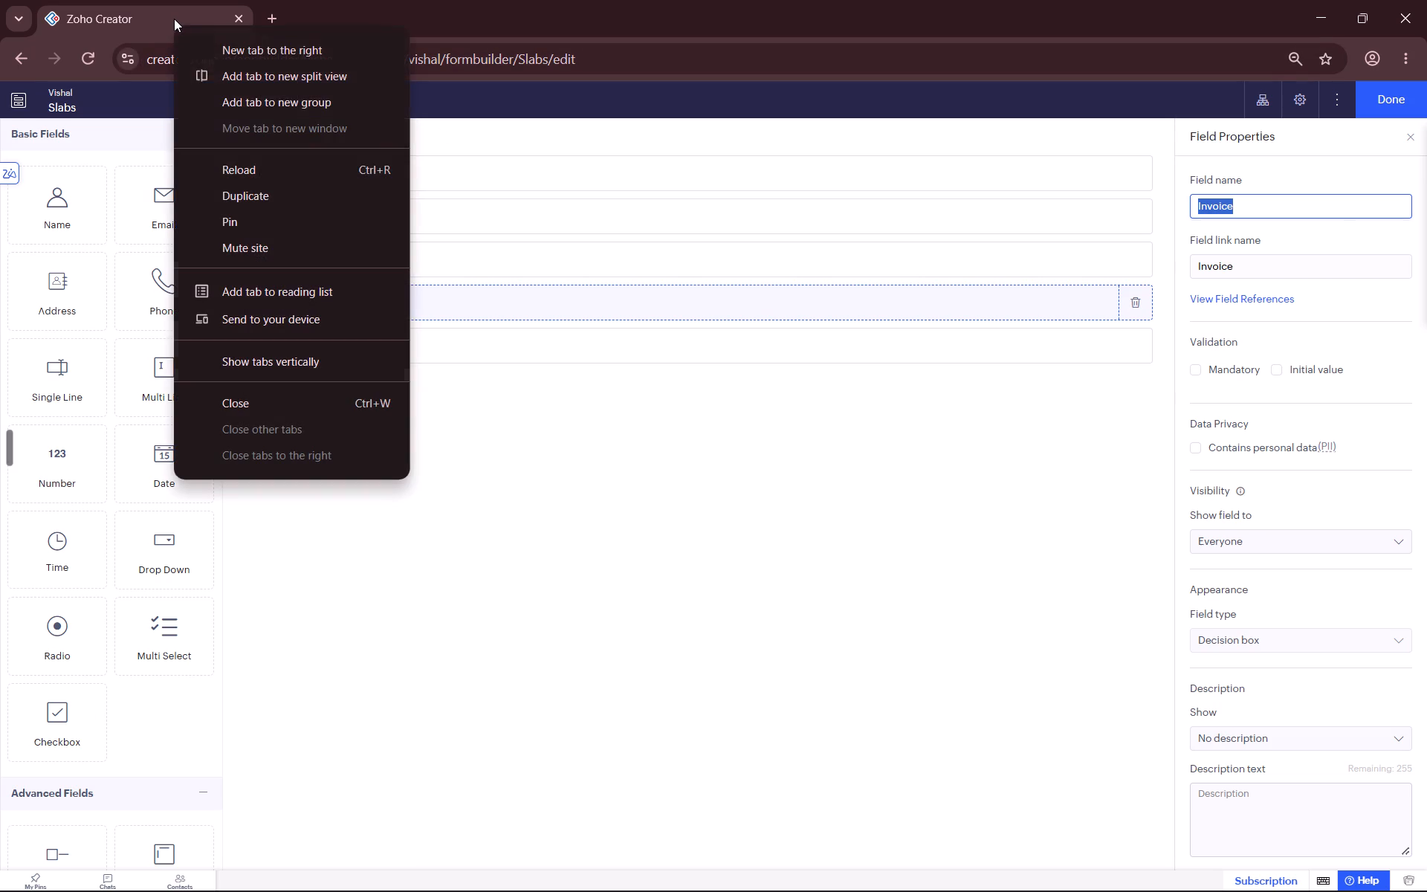
{"action": "left_click", "coordinate": [293, 193]}
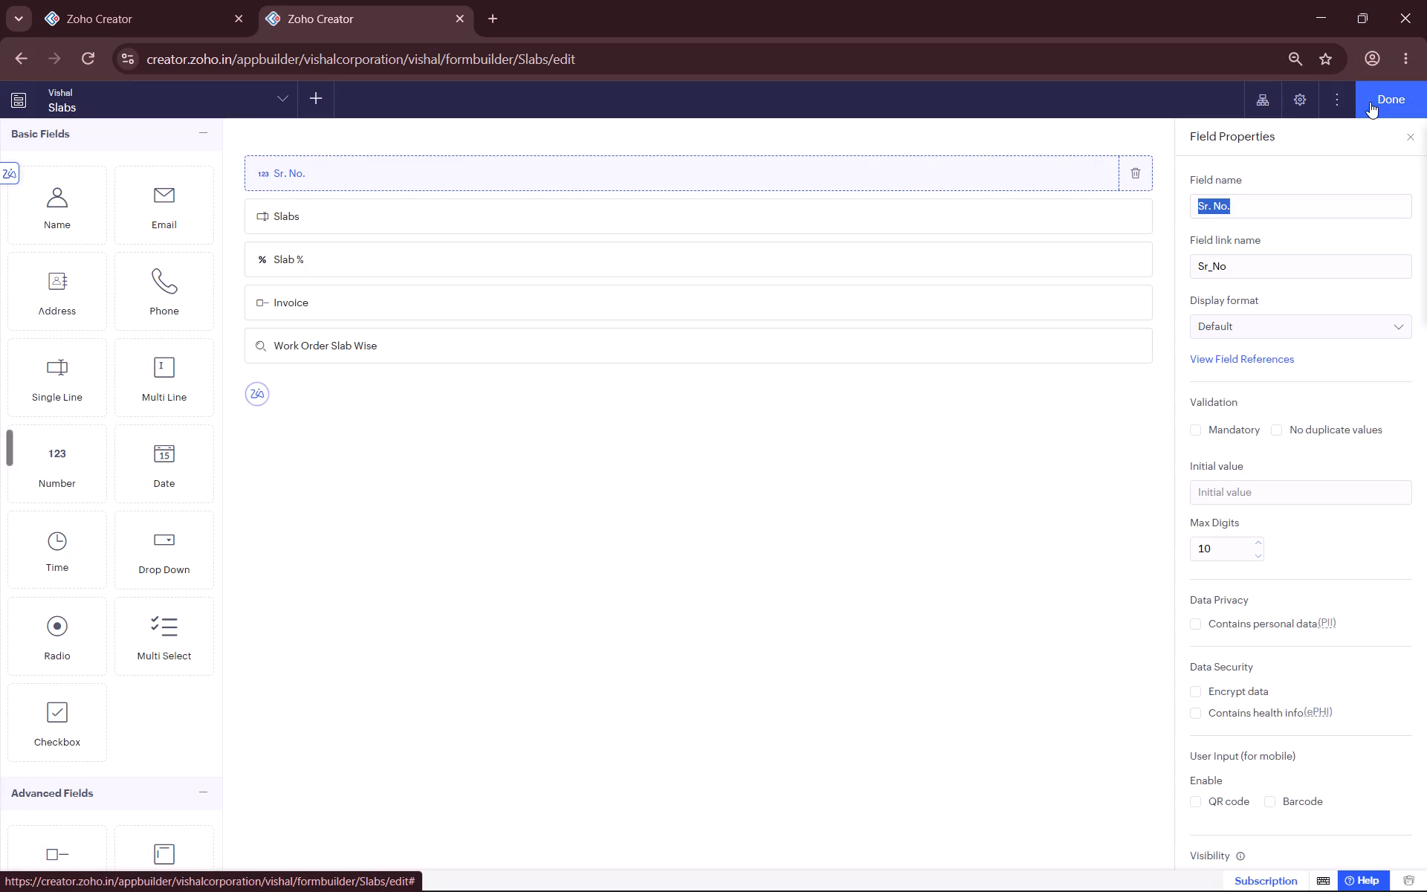
{"action": "left_click", "coordinate": [1370, 102]}
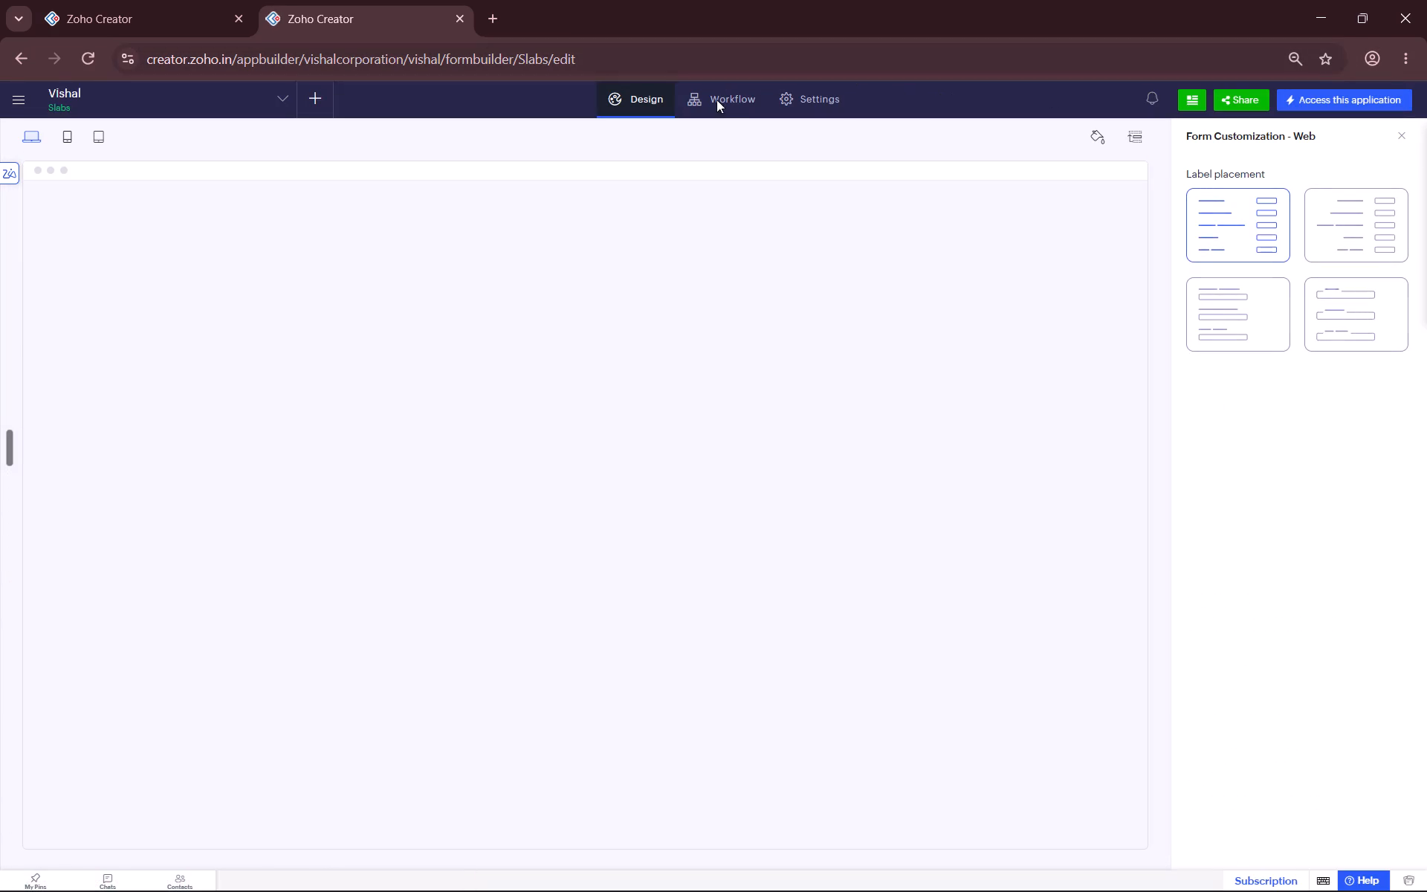
{"action": "left_click", "coordinate": [726, 105]}
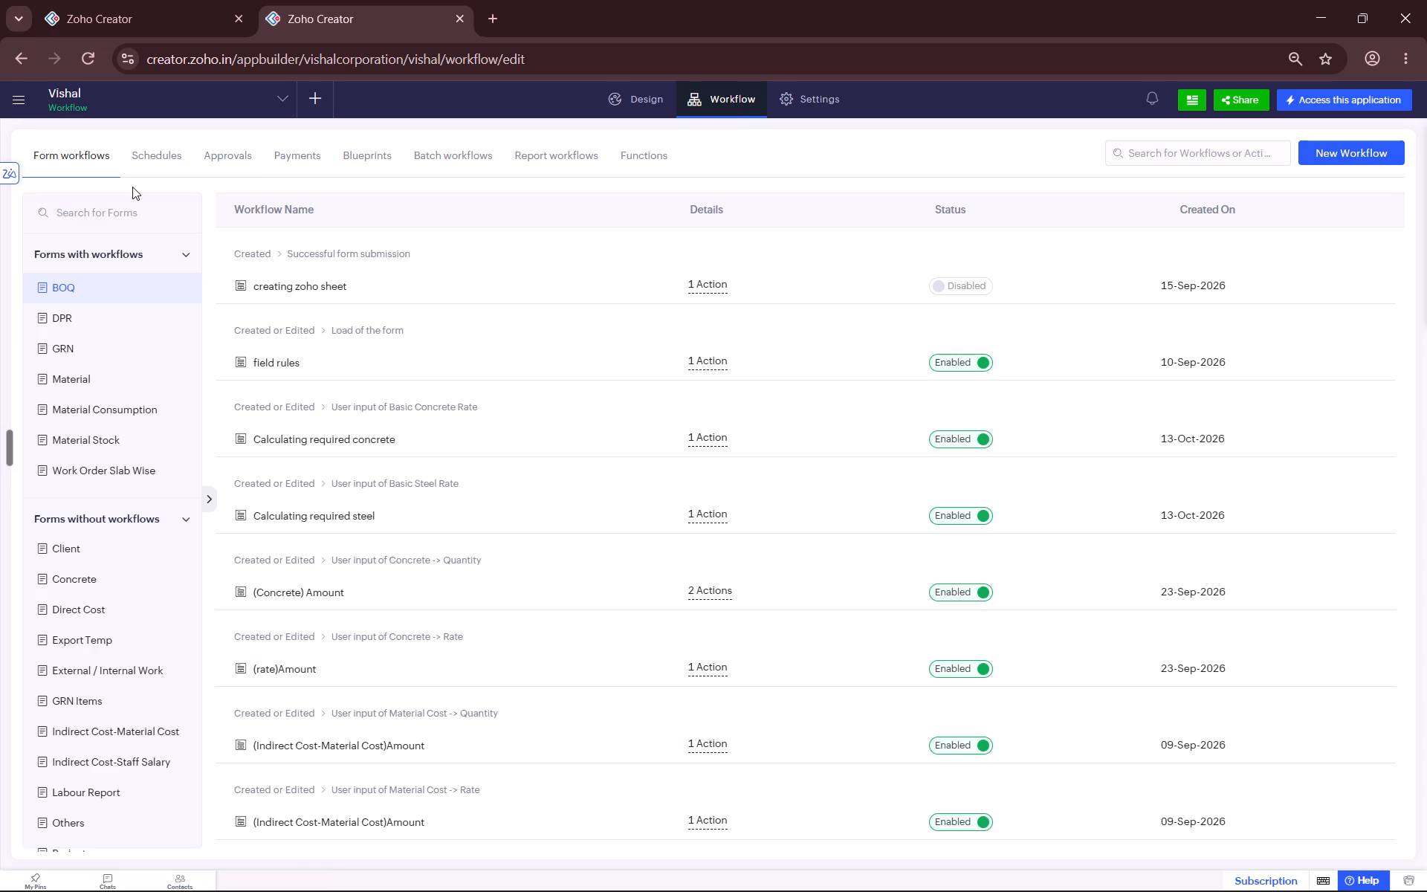
Find the Slabs form by searching "sl" and start a workflow for Edited records, triggered on Load of the form.
{"action": "left_click", "coordinate": [92, 216]}
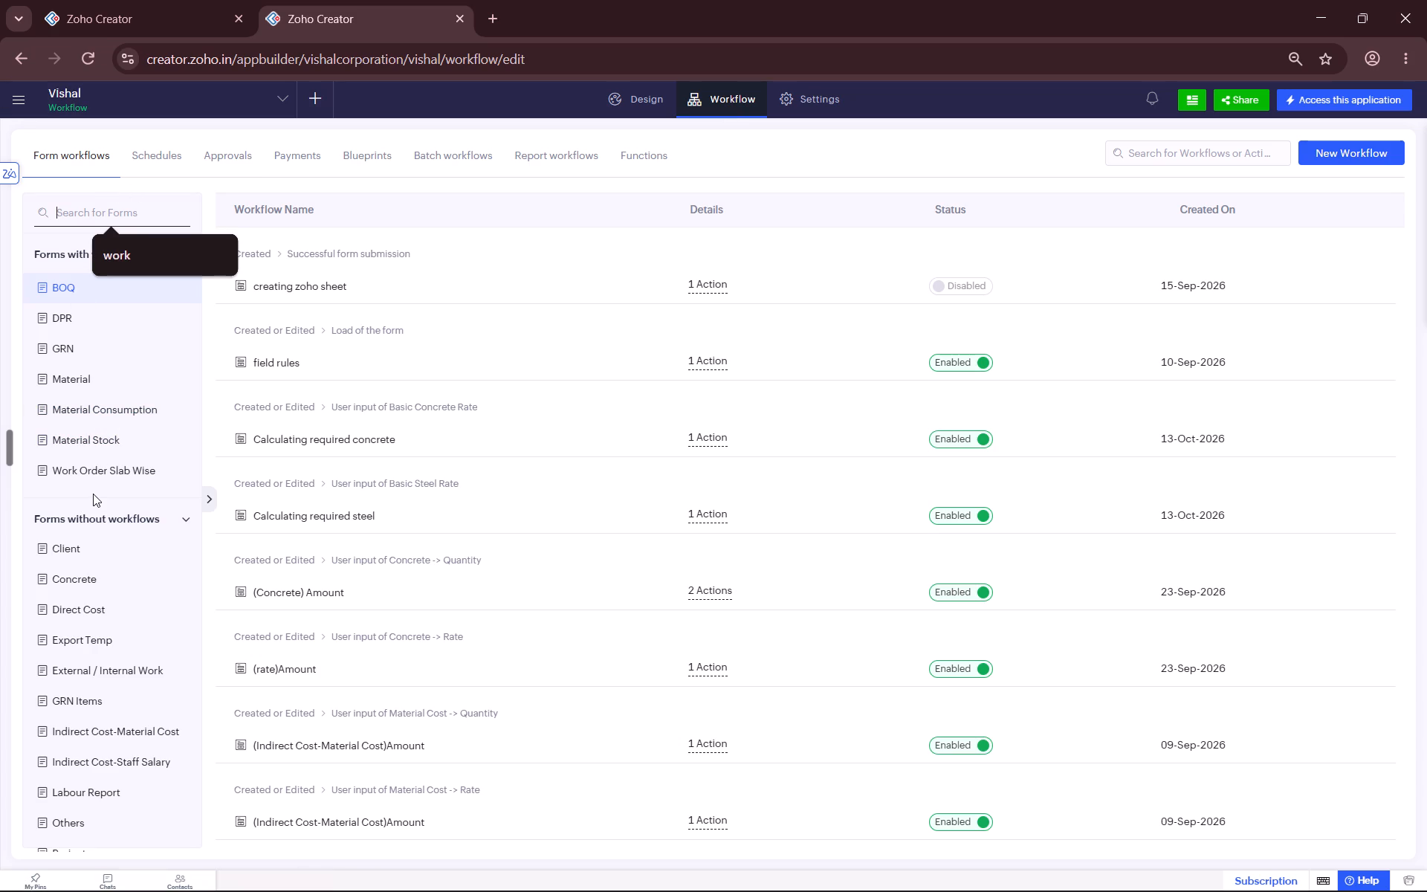
{"action": "type", "text": "sl"}
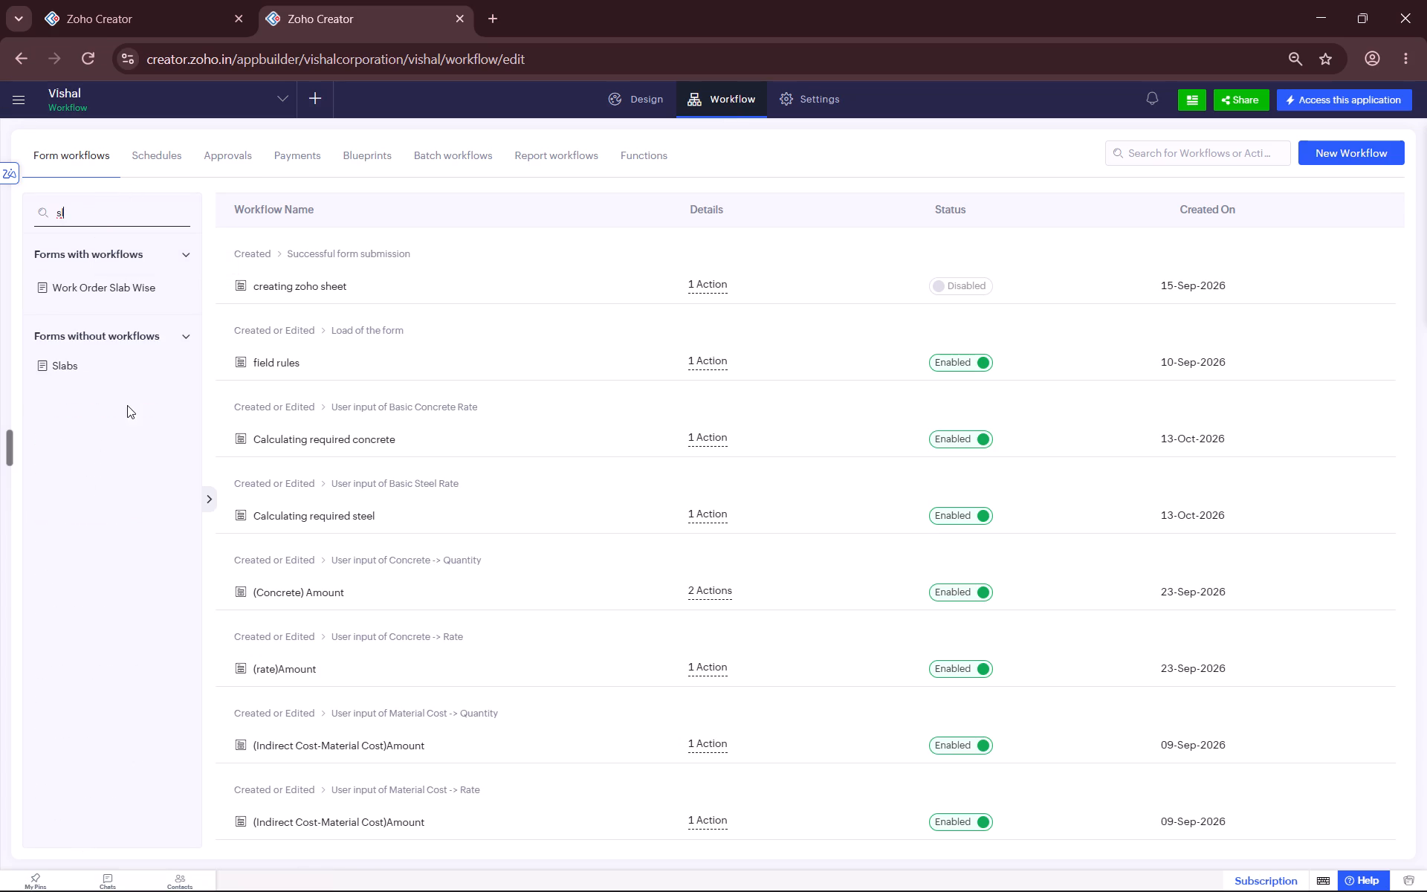
{"action": "left_click", "coordinate": [59, 371]}
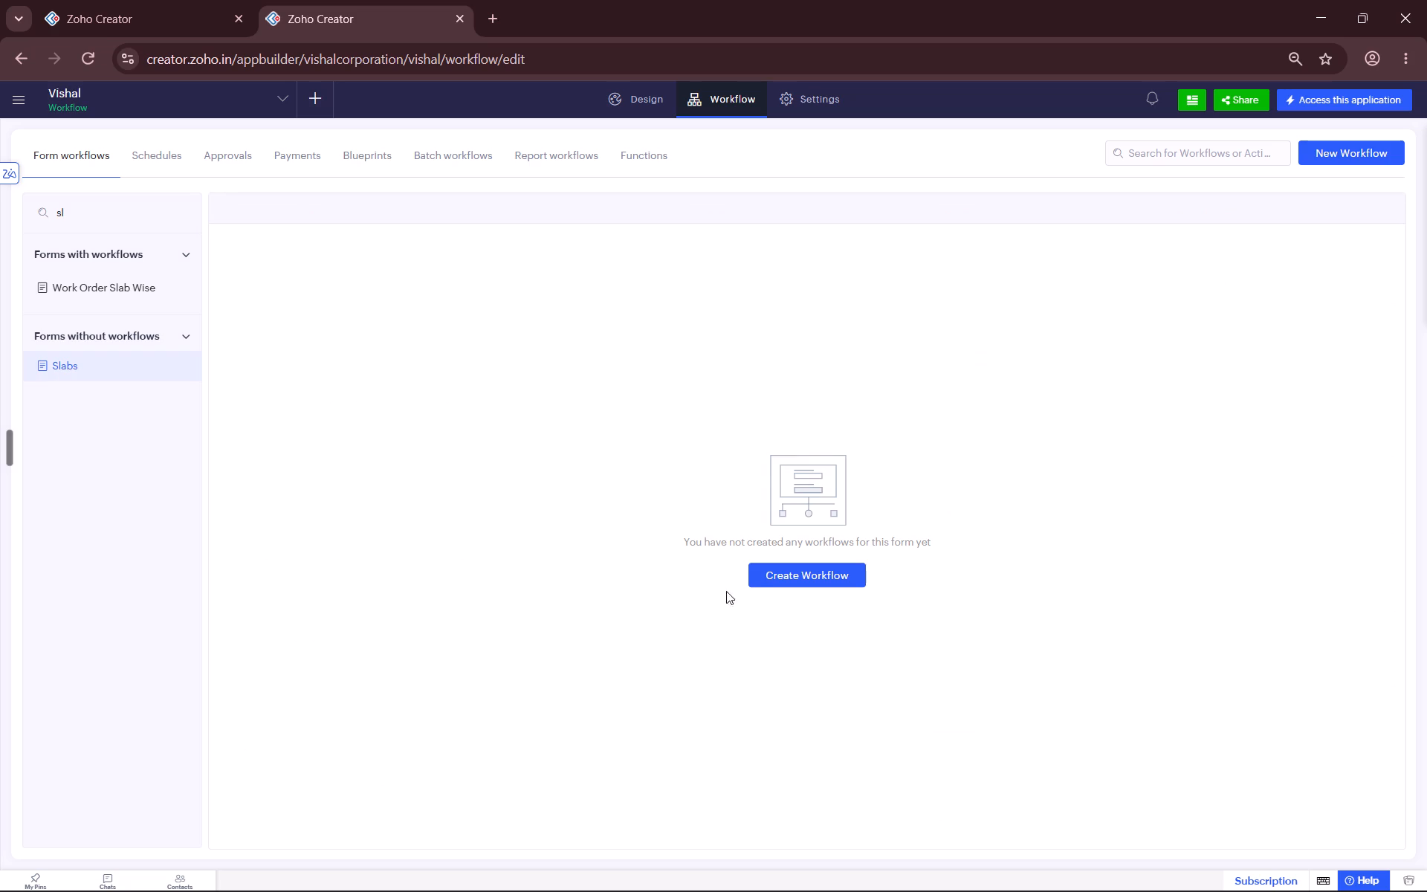
{"action": "left_click", "coordinate": [800, 576]}
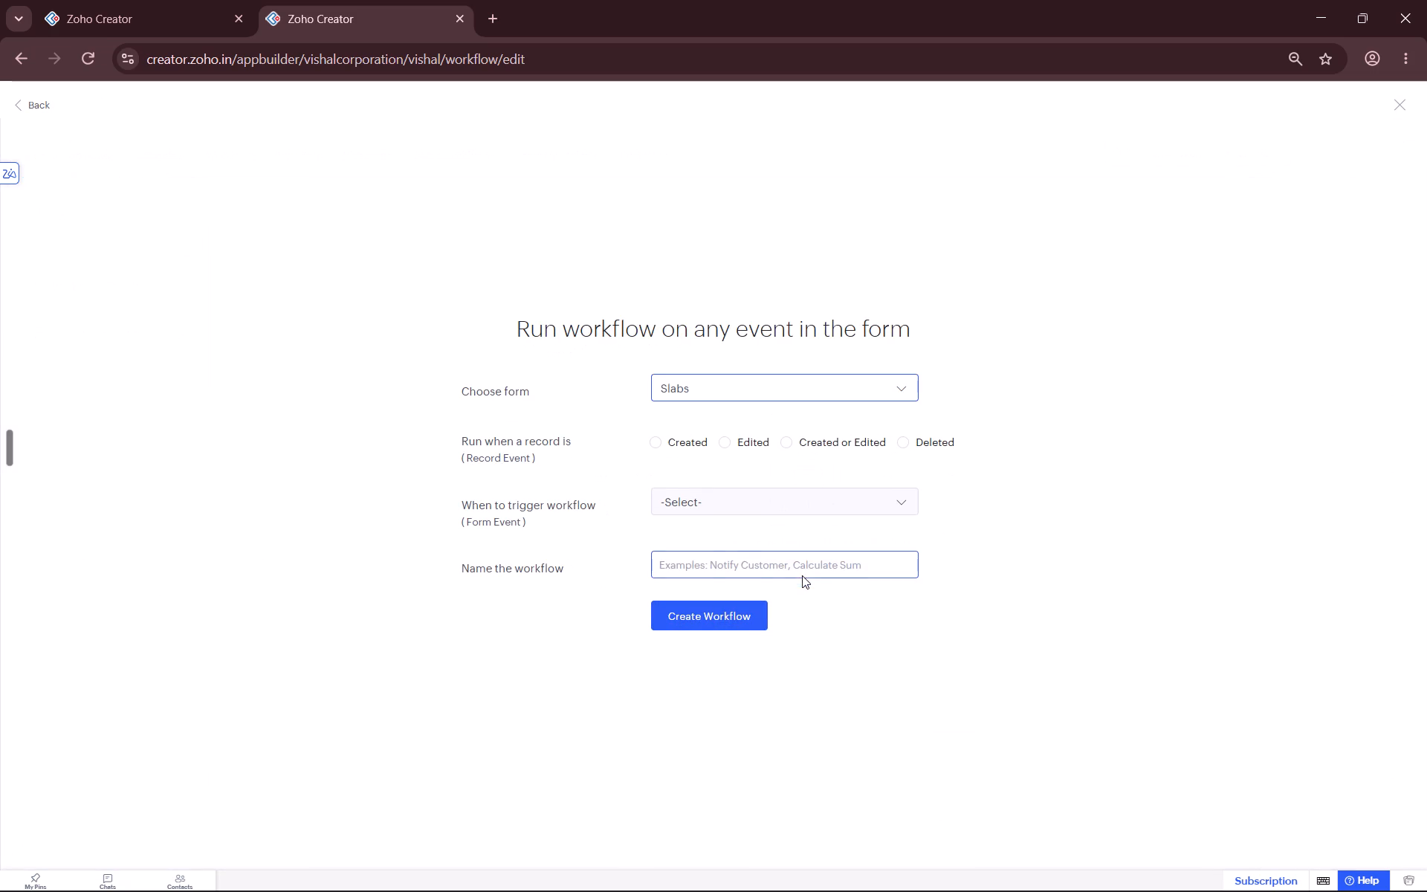
{"action": "left_click", "coordinate": [748, 442]}
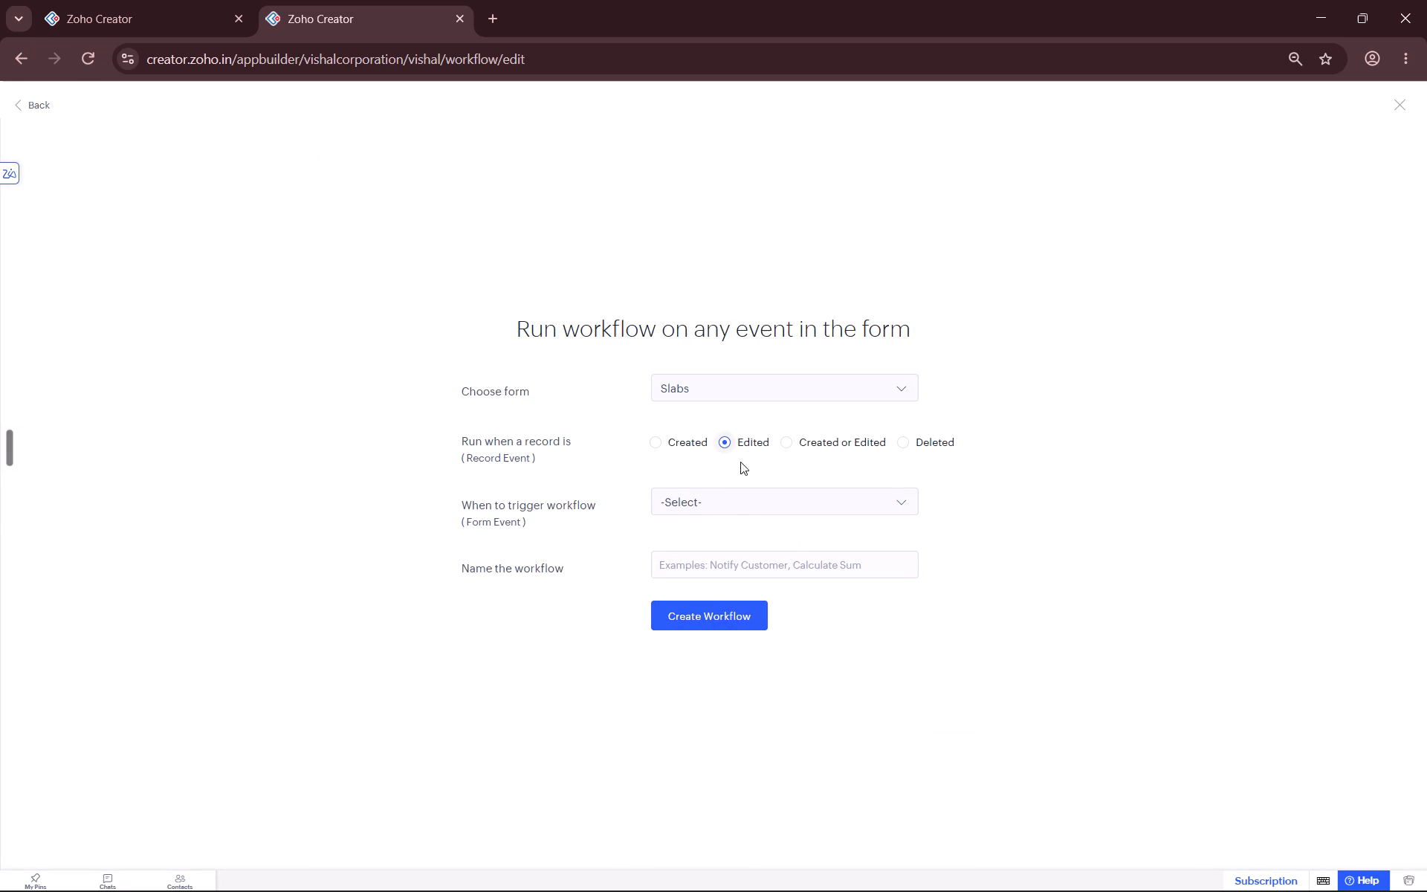
{"action": "left_click", "coordinate": [726, 500]}
{"action": "left_click", "coordinate": [718, 593]}
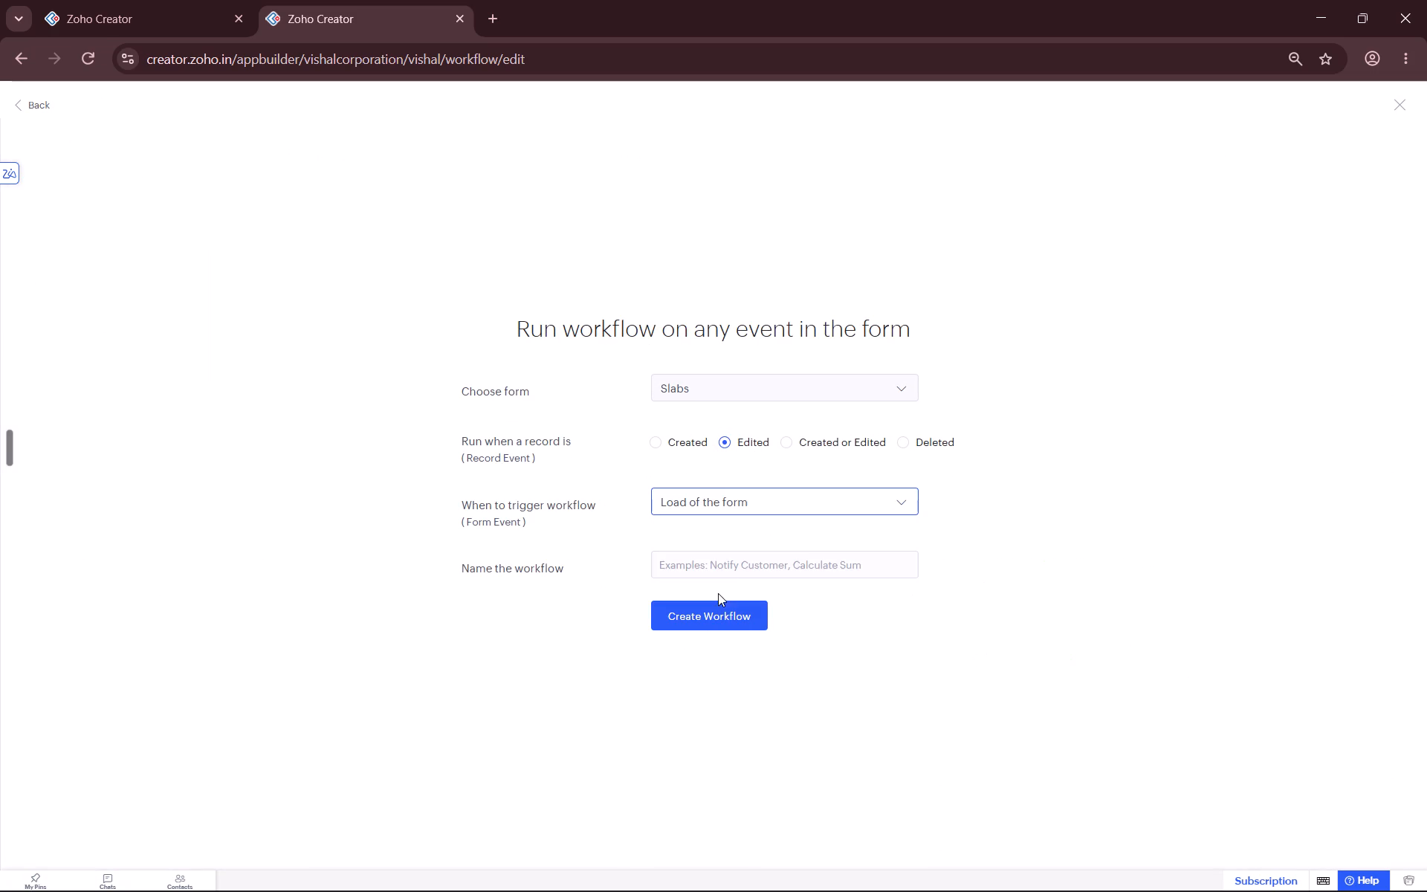
Name the new workflow "disable fields" and create it.
{"action": "left_click", "coordinate": [722, 570]}
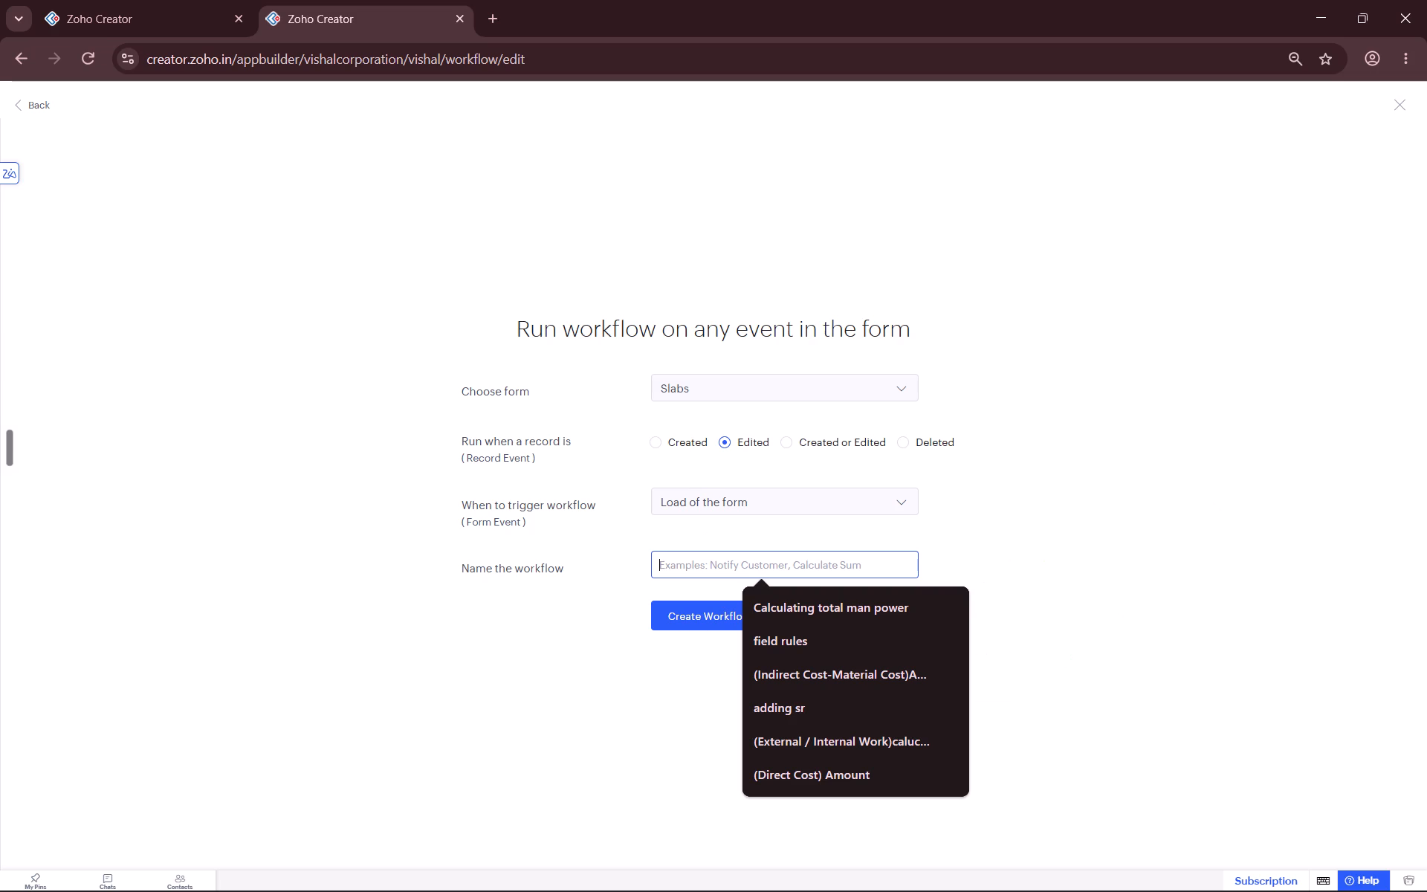
{"action": "key", "text": "h"}
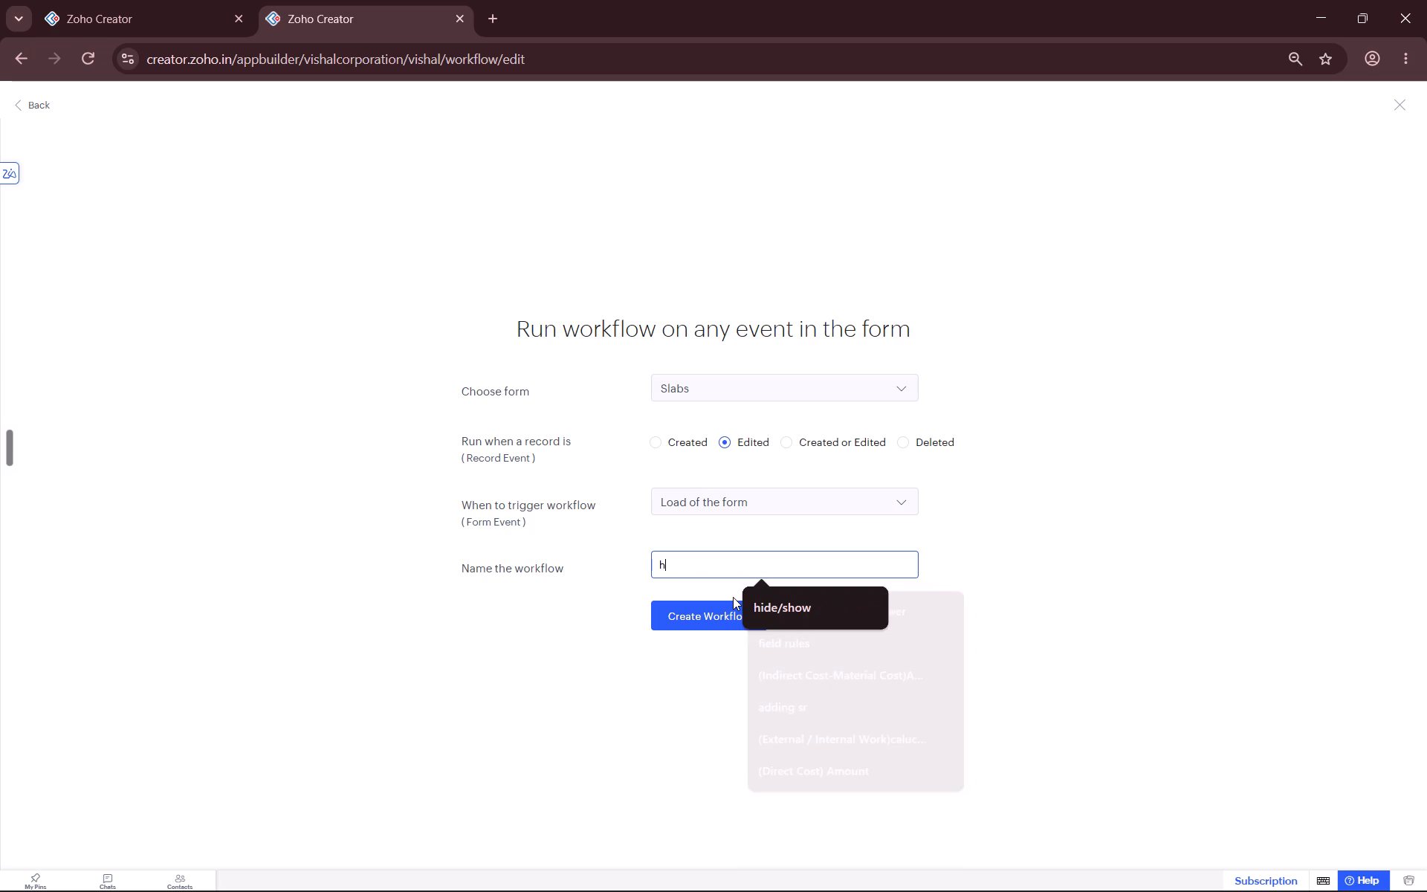
{"action": "key", "text": "BackSpace"}
{"action": "type", "text": "diabl"}
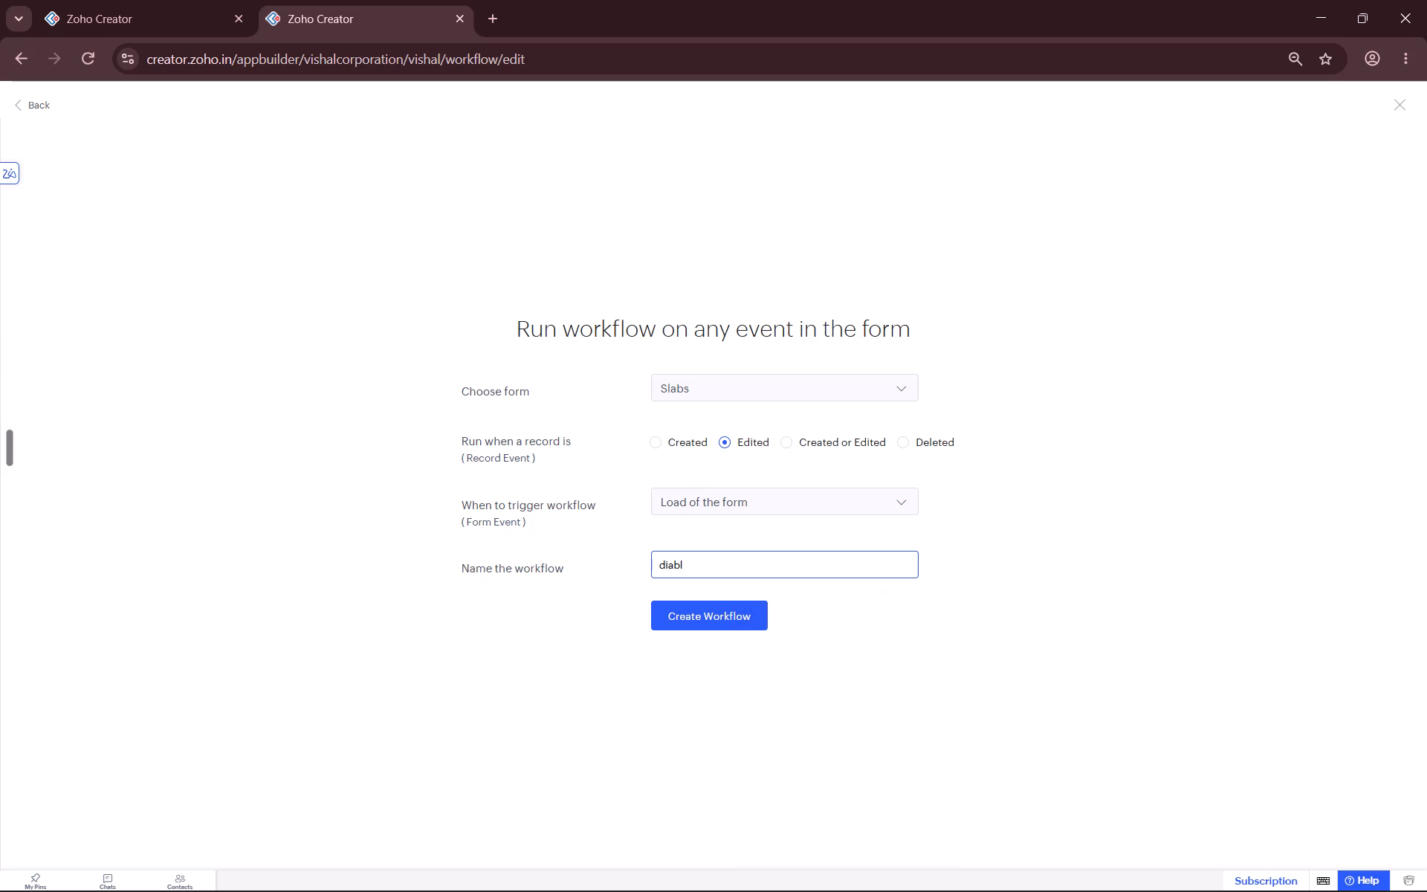
{"action": "type", "text": "e"}
{"action": "key", "text": "space"}
{"action": "key", "text": "BackSpace"}
{"action": "key", "text": "BackSpace"}
{"action": "key", "text": "BackSpace"}
{"action": "key", "text": "BackSpace"}
{"action": "key", "text": "BackSpace"}
{"action": "type", "text": "sabe"}
{"action": "key", "text": "space"}
{"action": "key", "text": "BackSpace"}
{"action": "key", "text": "BackSpace"}
{"action": "type", "text": "le"}
{"action": "key", "text": "space"}
{"action": "type", "text": "fields"}
{"action": "key", "text": "Return"}
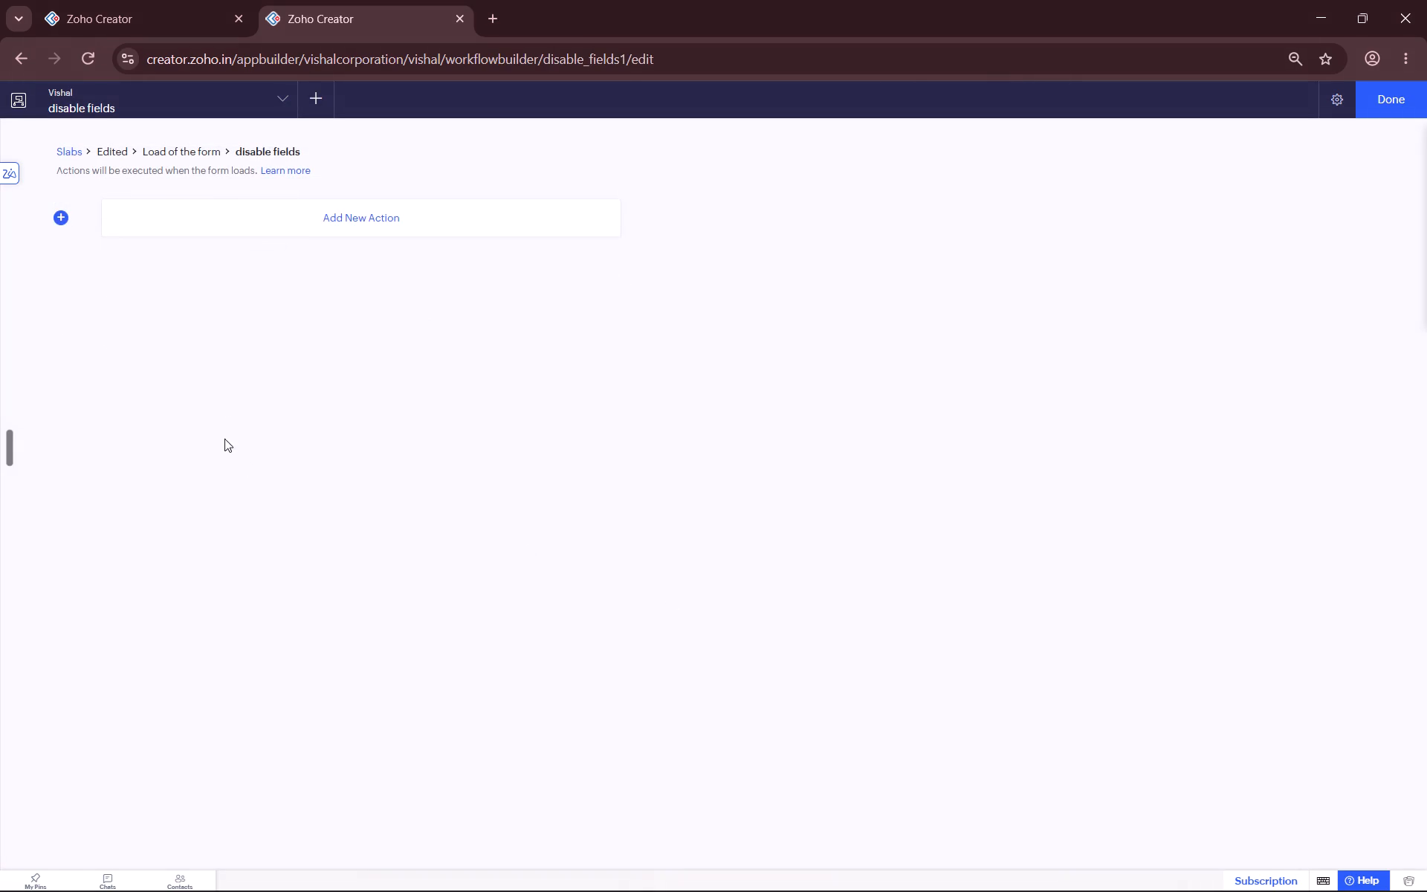
Add a new Deluge script action containing disable statements for the Slabs and Slab fields.
{"action": "left_click", "coordinate": [340, 215]}
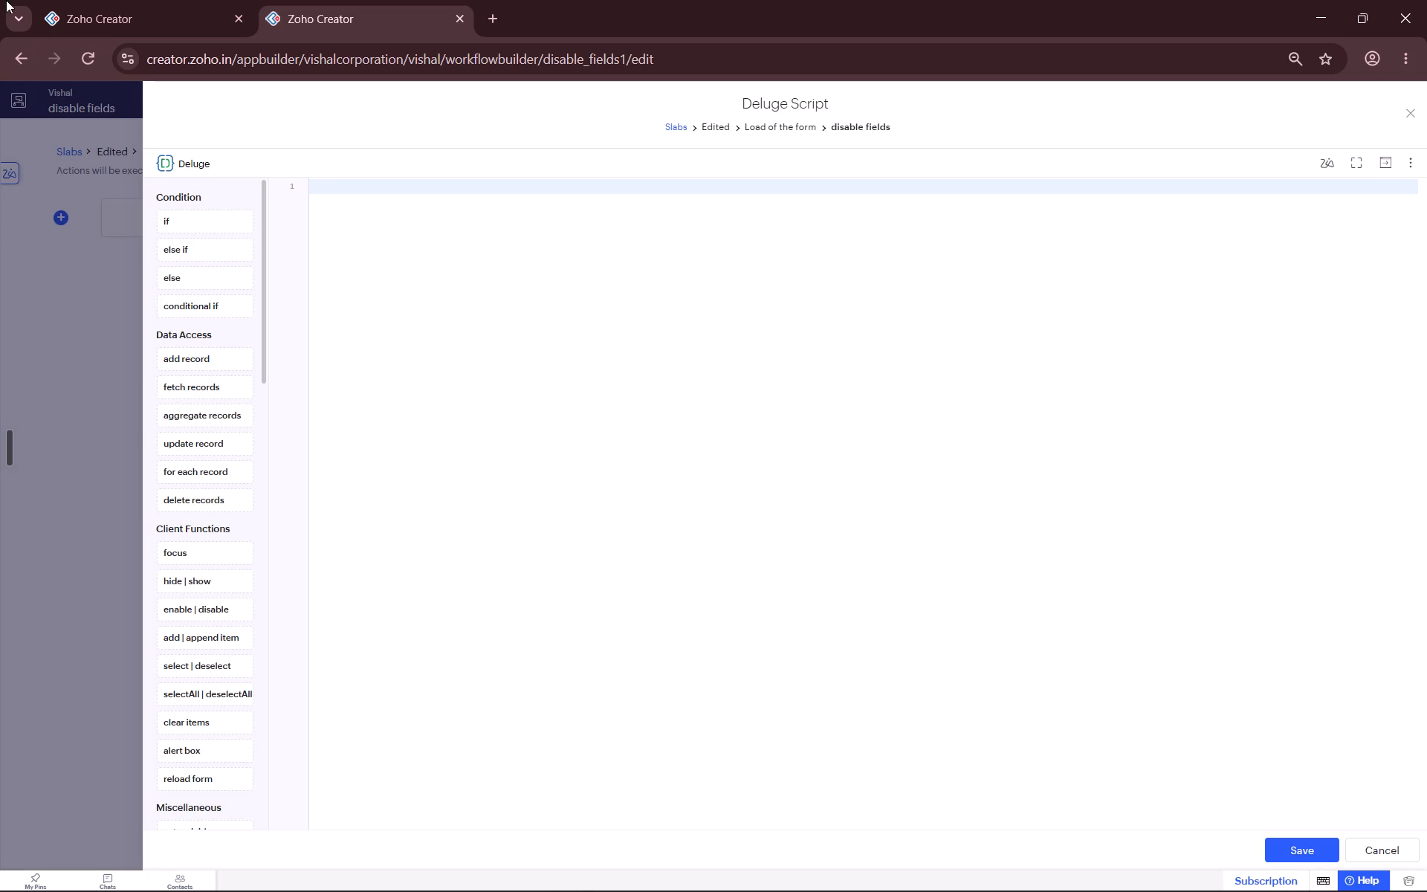
{"action": "type", "text": "dis"}
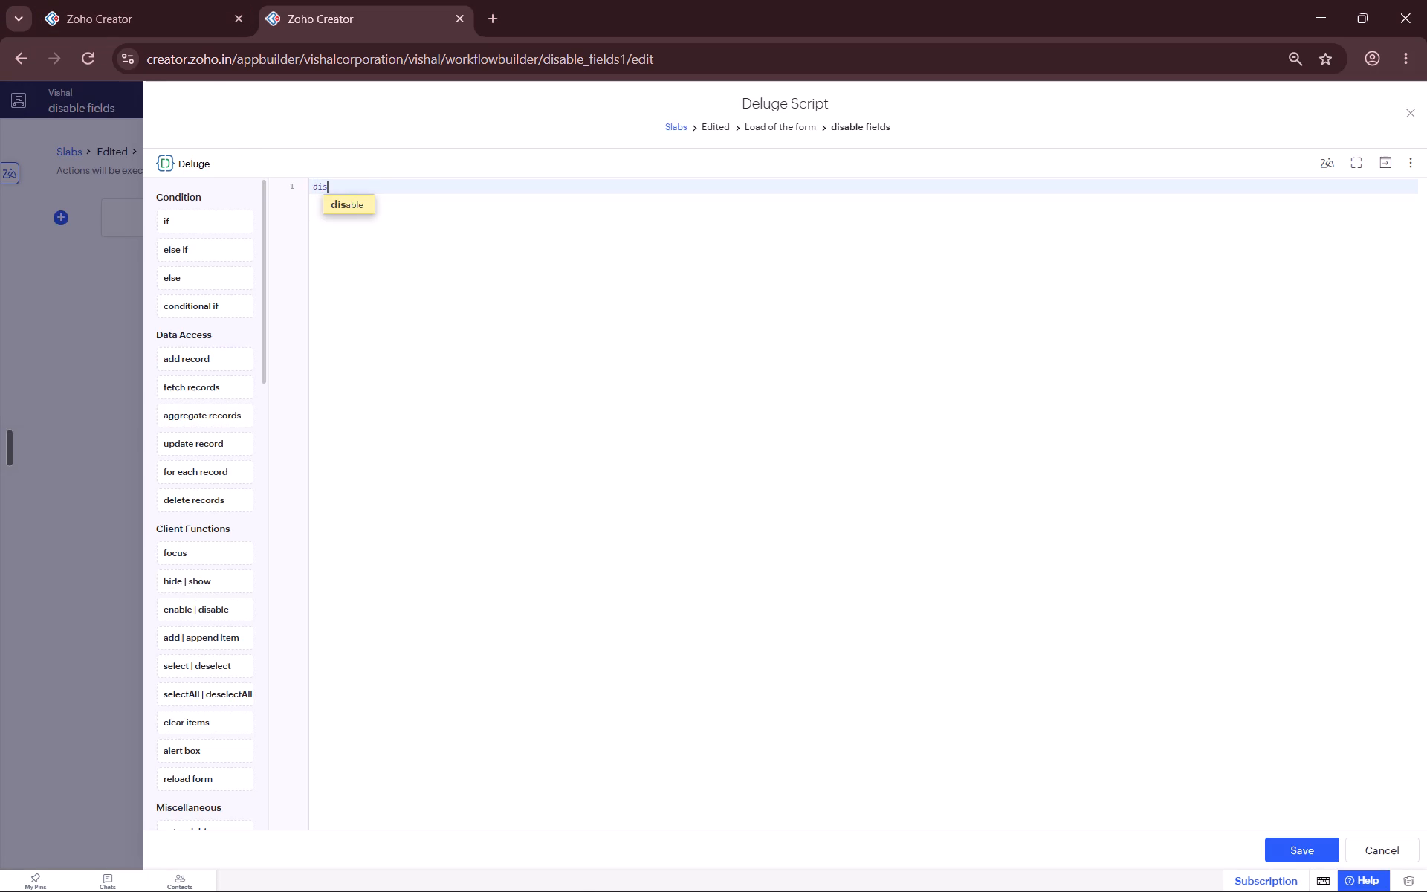
{"action": "key", "text": "Return"}
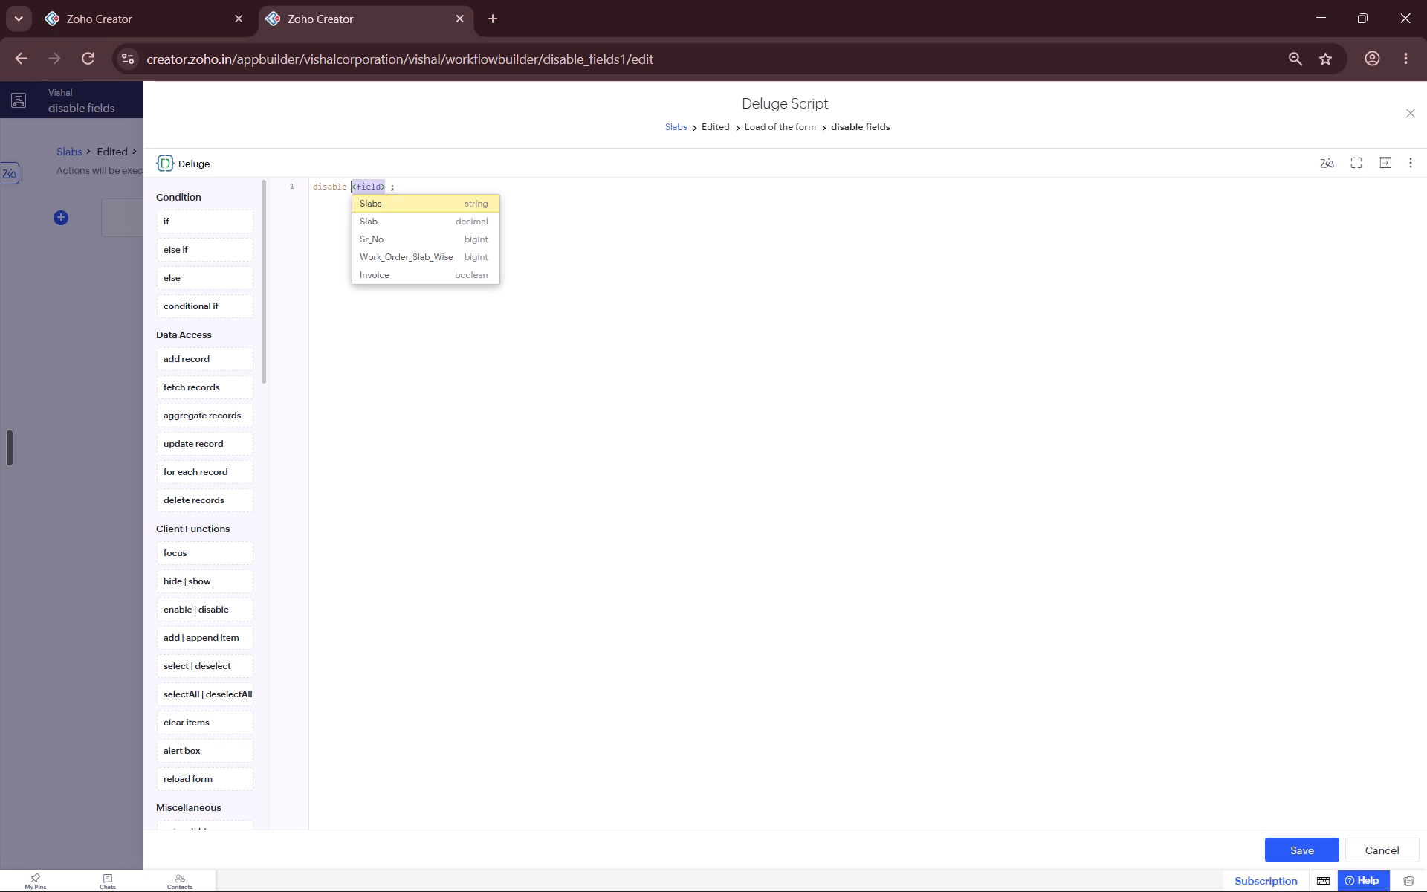
{"action": "key", "text": "Return"}
{"action": "key", "text": "Right"}
{"action": "key", "text": "Right"}
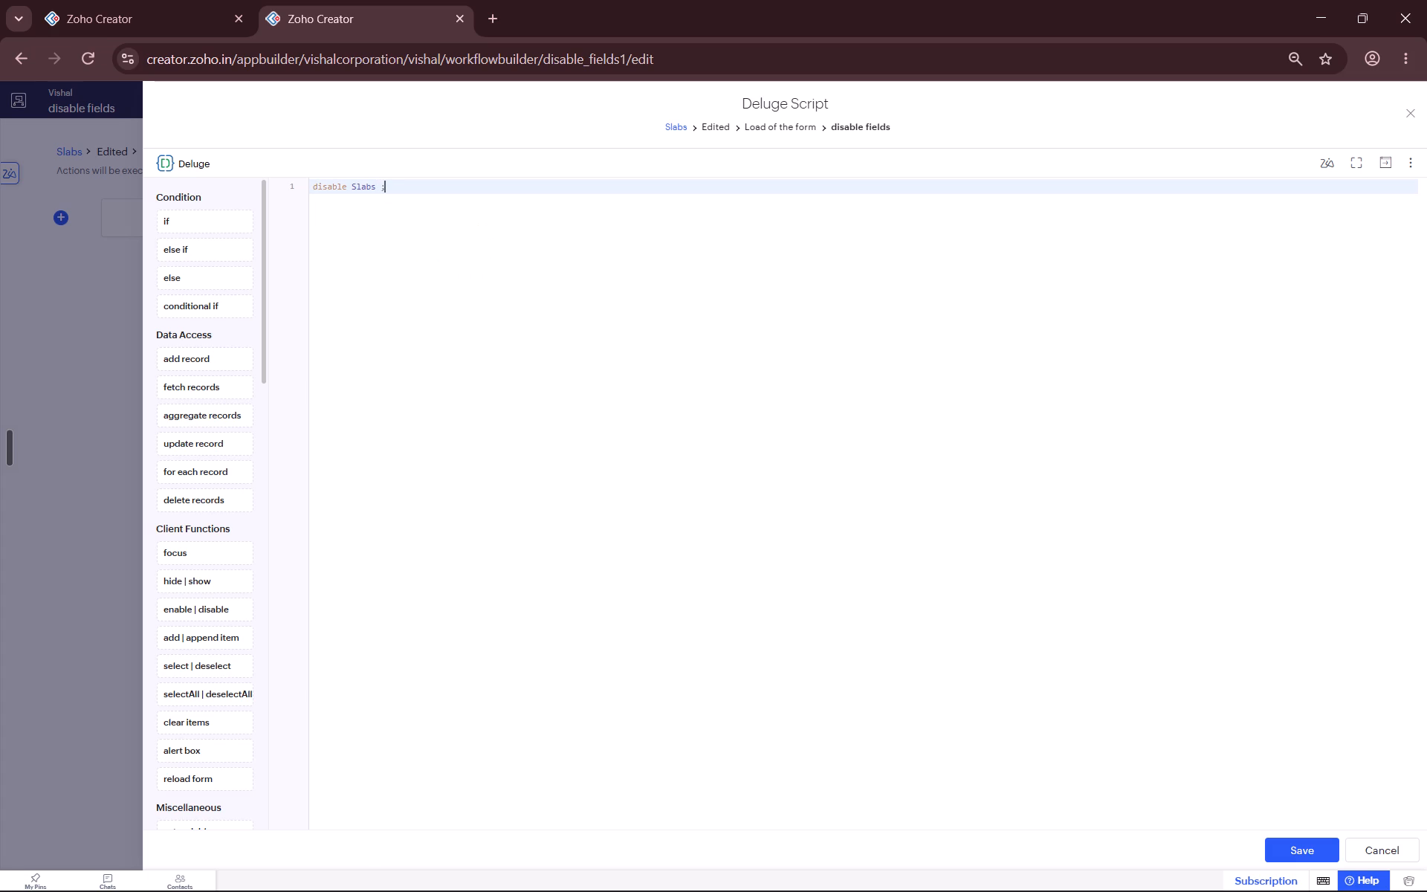
{"action": "key", "text": "Return"}
{"action": "type", "text": "di"}
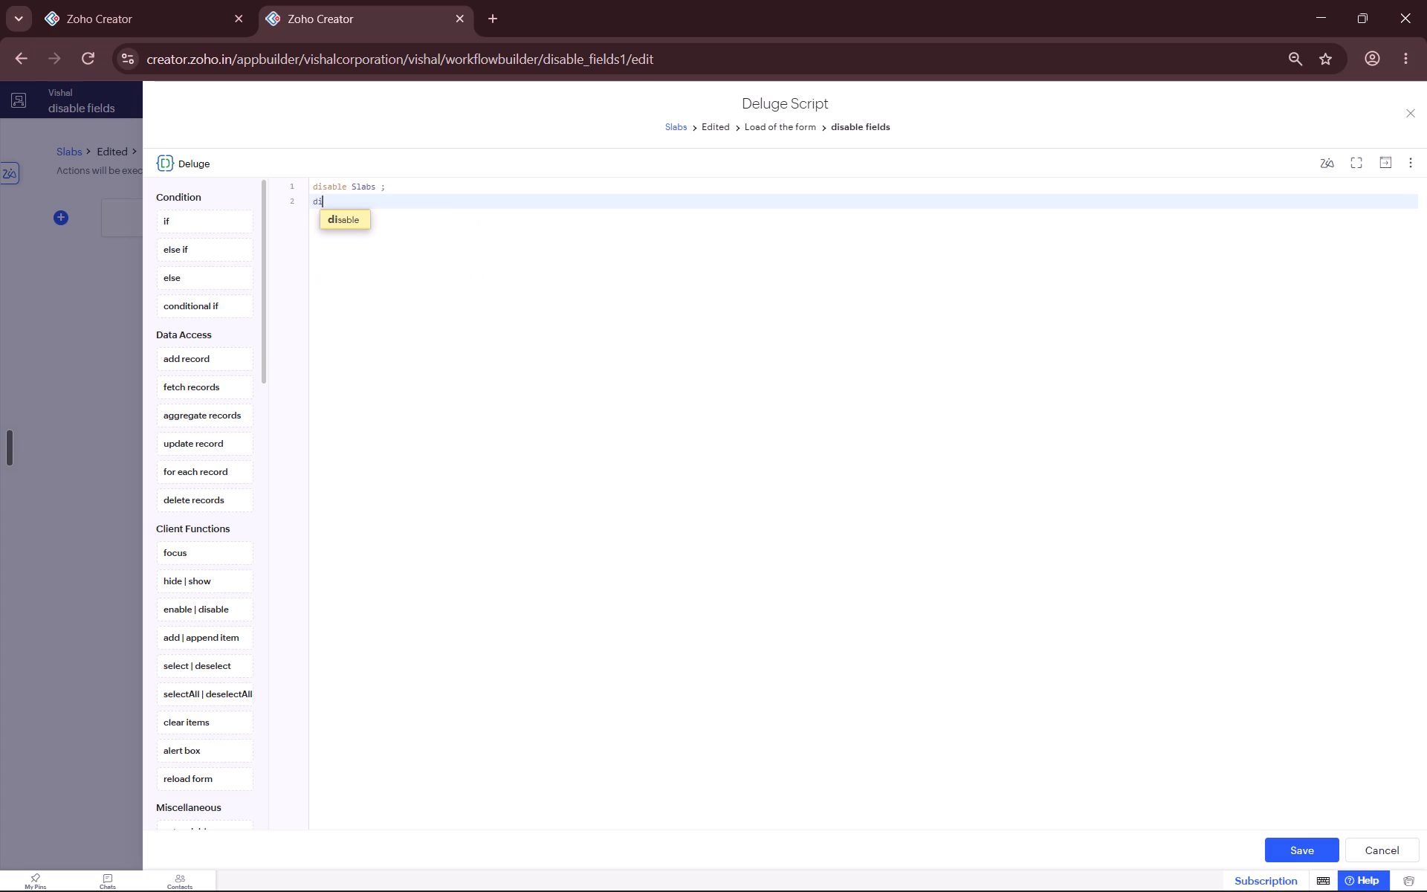
{"action": "key", "text": "Return"}
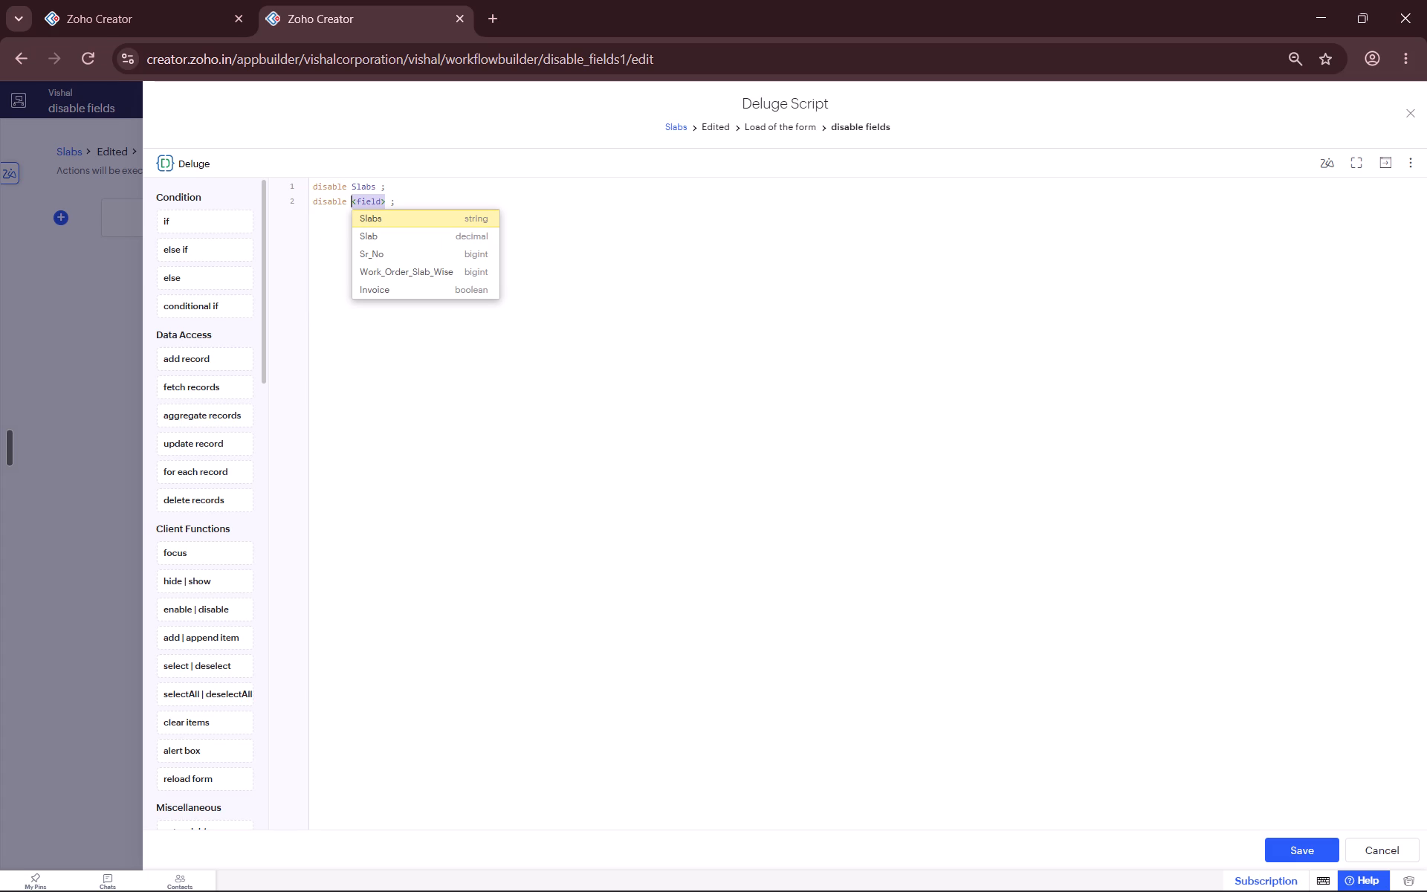
{"action": "key", "text": "Down"}
{"action": "key", "text": "Return"}
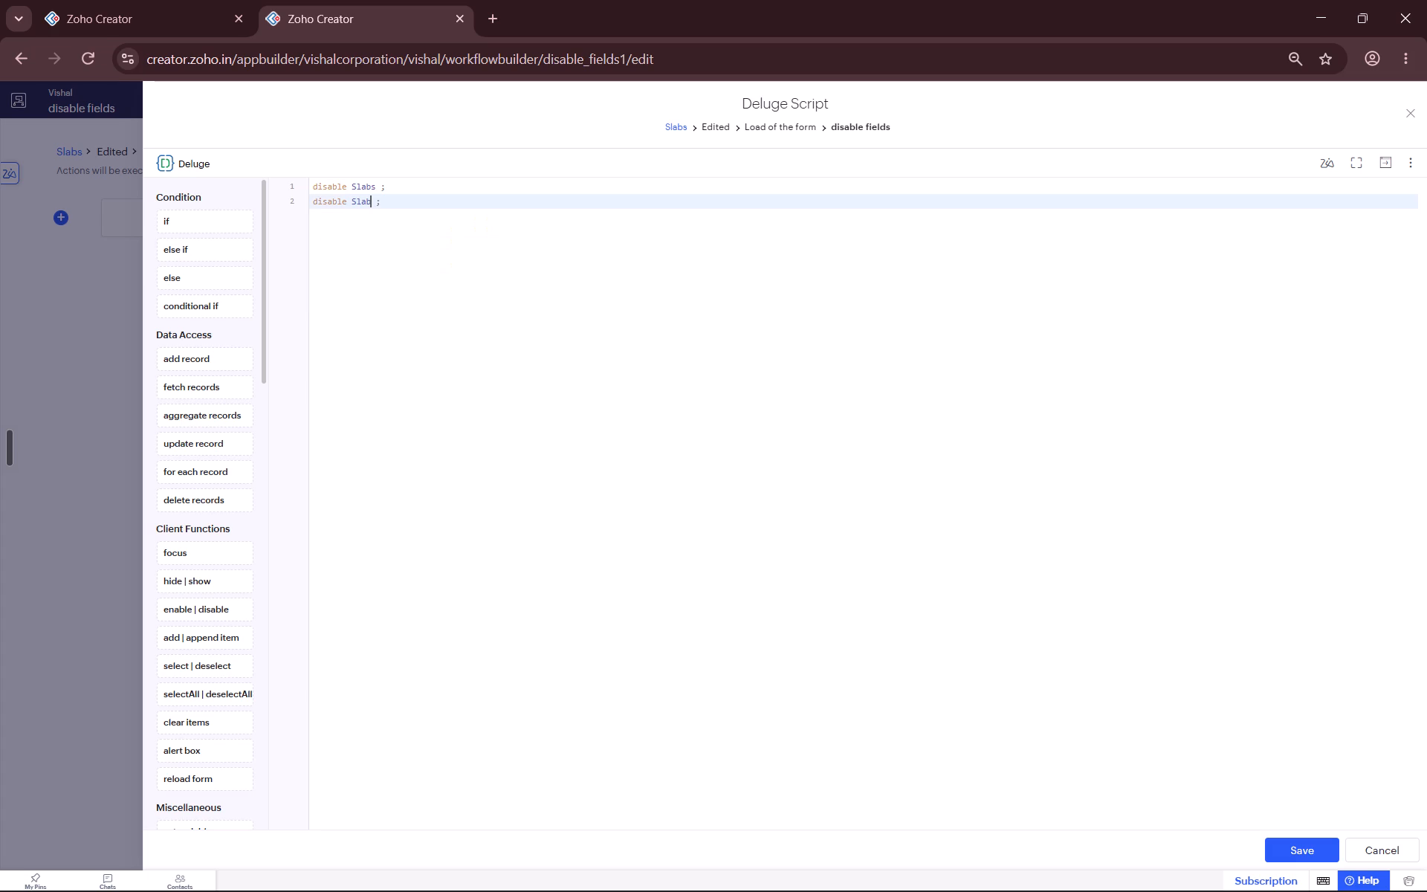
{"action": "key", "text": "Right"}
{"action": "key", "text": "Right"}
Extend the script with disable statements for the Sr_No and Work_Order_Slab_Wise fields.
{"action": "key", "text": "Return"}
{"action": "type", "text": "di"}
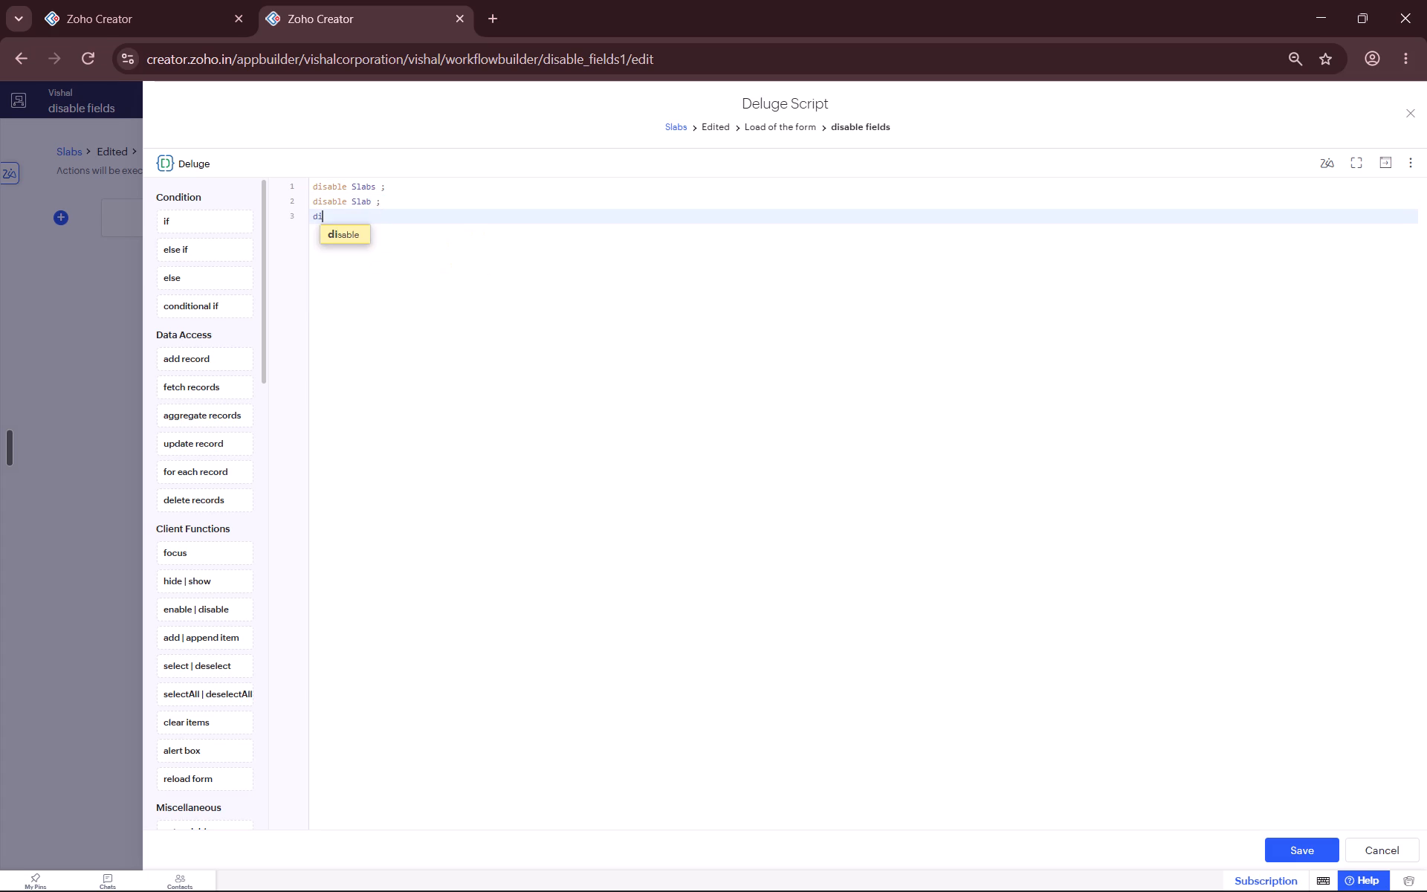
{"action": "key", "text": "Return"}
{"action": "key", "text": "Down"}
{"action": "key", "text": "Down"}
{"action": "key", "text": "Return"}
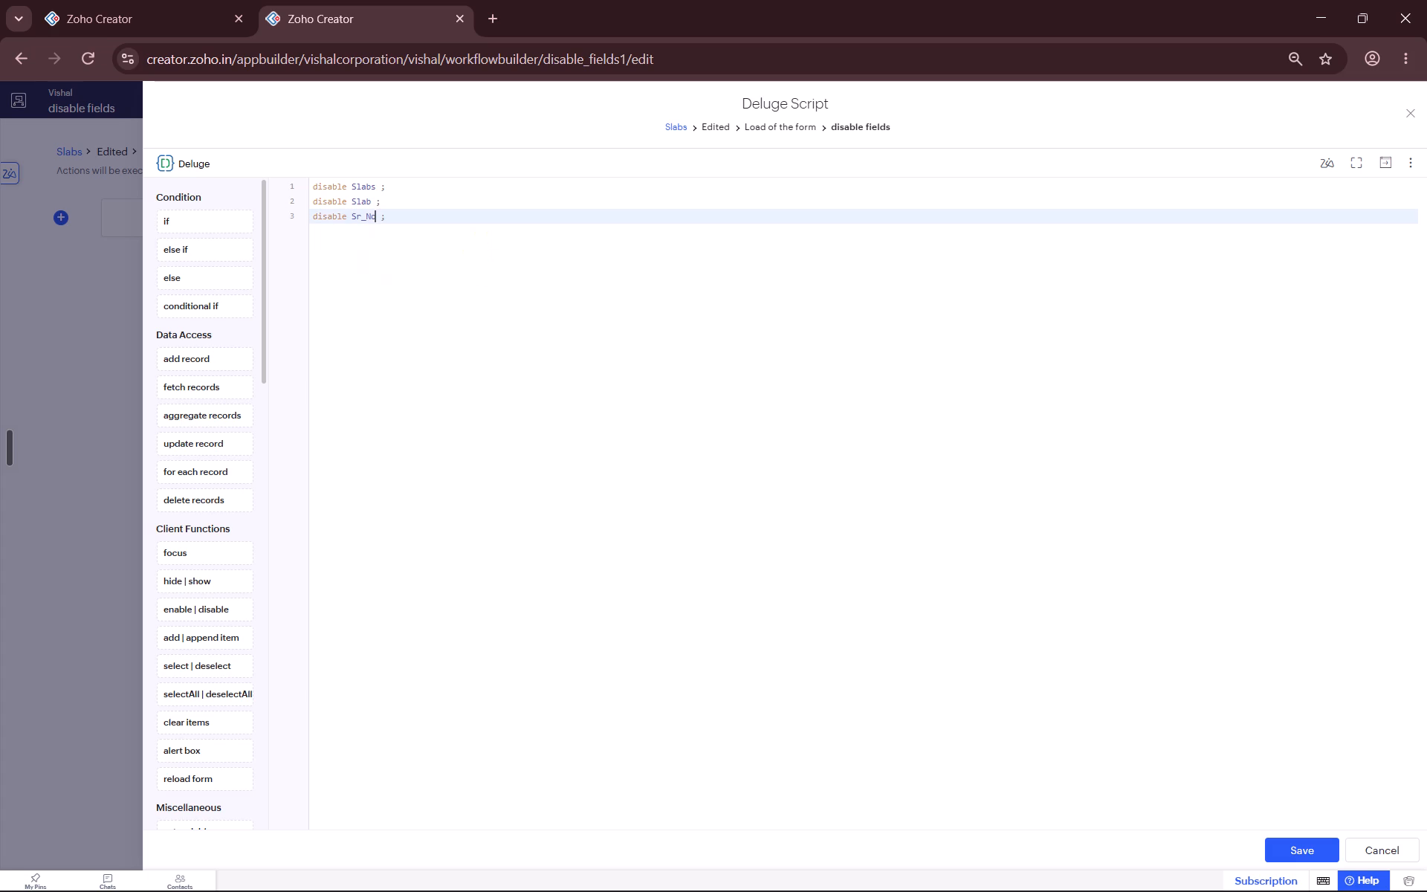
{"action": "key", "text": "Right"}
{"action": "key", "text": "Right"}
{"action": "key", "text": "Return"}
{"action": "type", "text": "dis"}
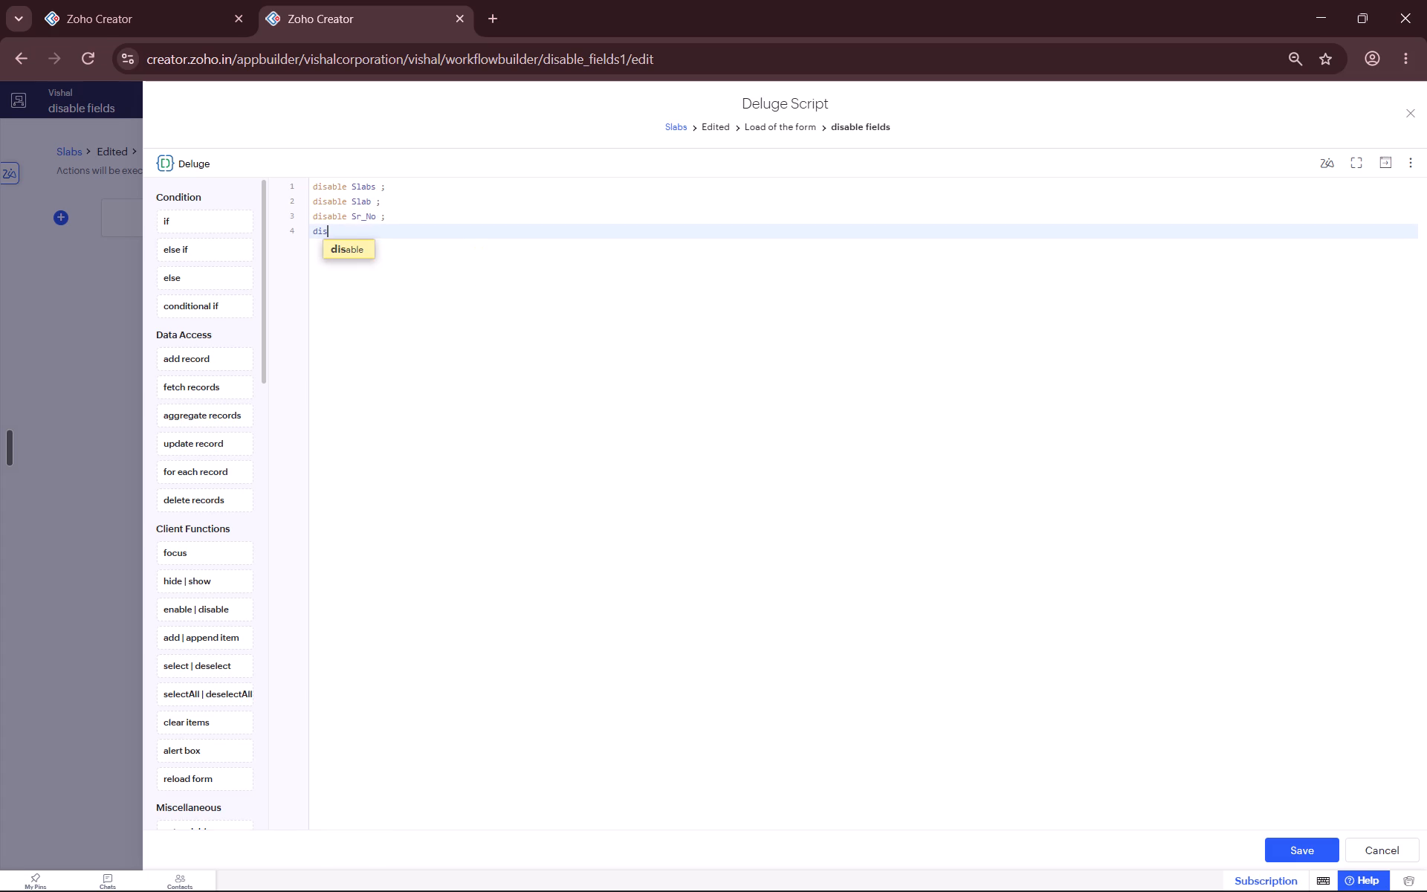
{"action": "key", "text": "Return"}
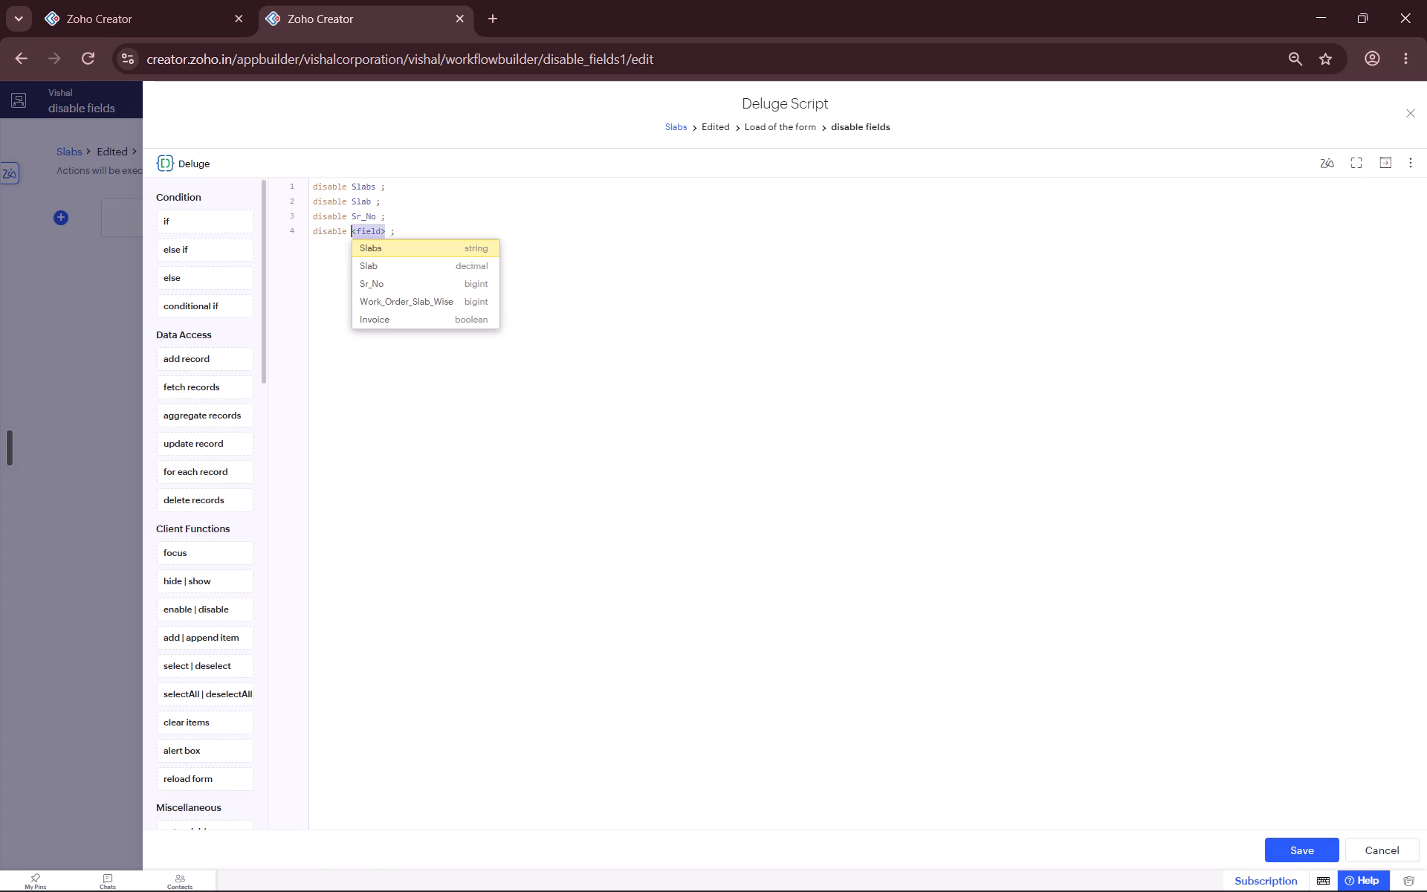
{"action": "key", "text": "Down"}
{"action": "key", "text": "Down"}
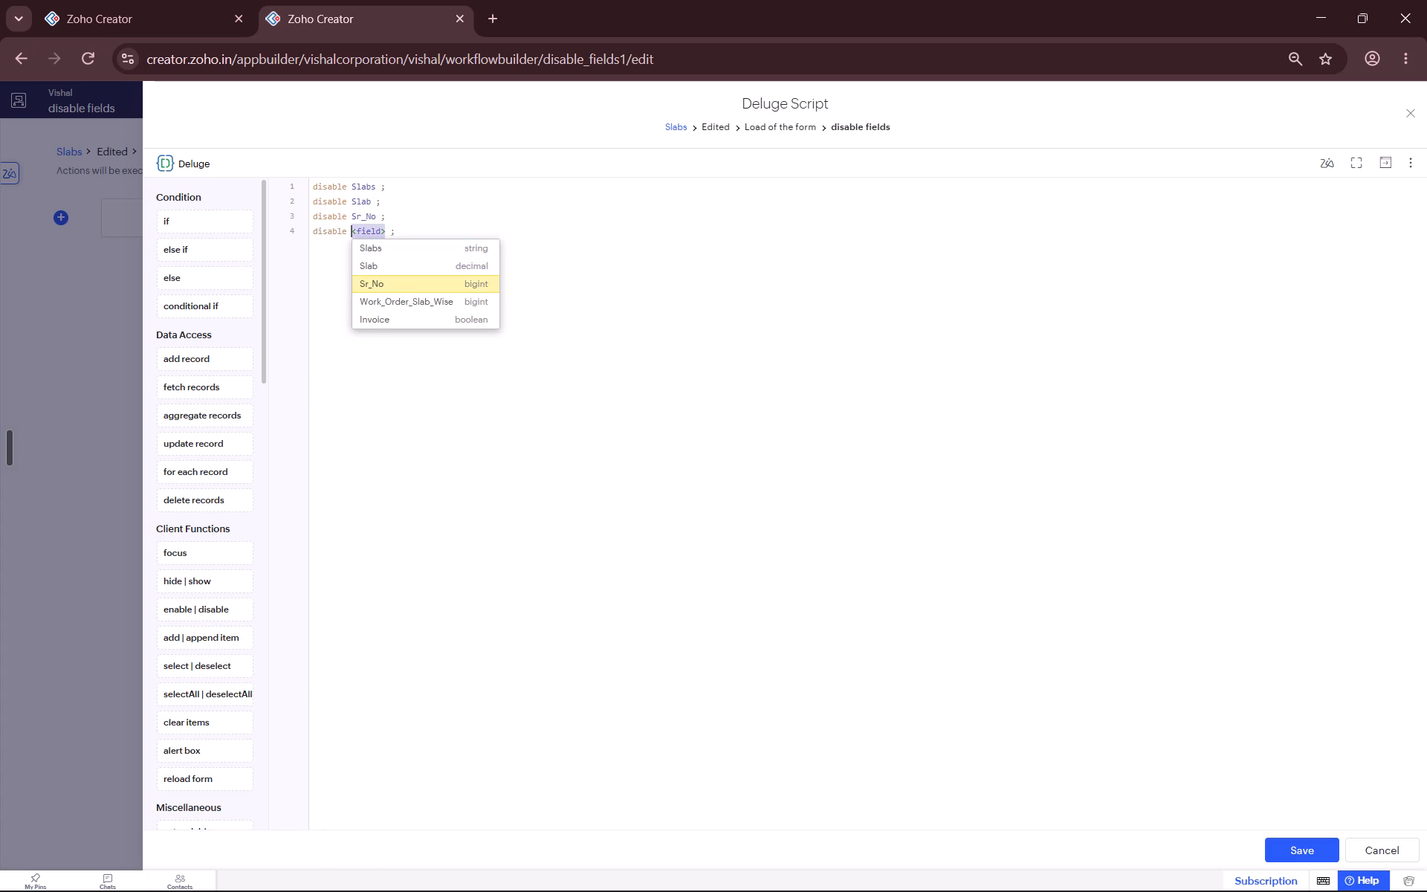
{"action": "key", "text": "Down"}
{"action": "key", "text": "Return"}
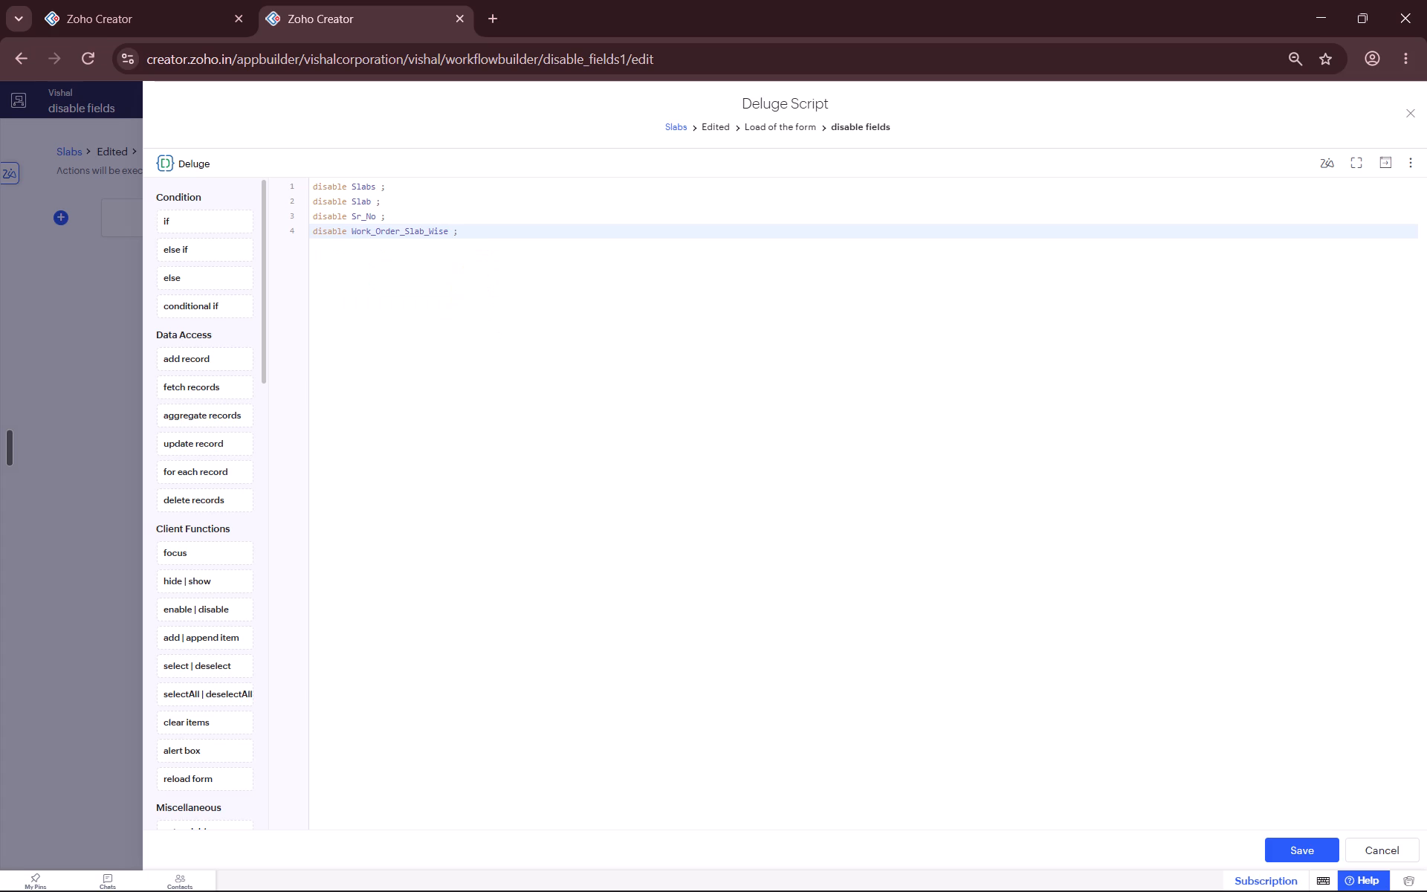
Save the Deluge script and finish editing the workflow, returning to the form workflows list.
{"action": "key", "text": "ctrl+s"}
{"action": "key", "text": "Escape"}
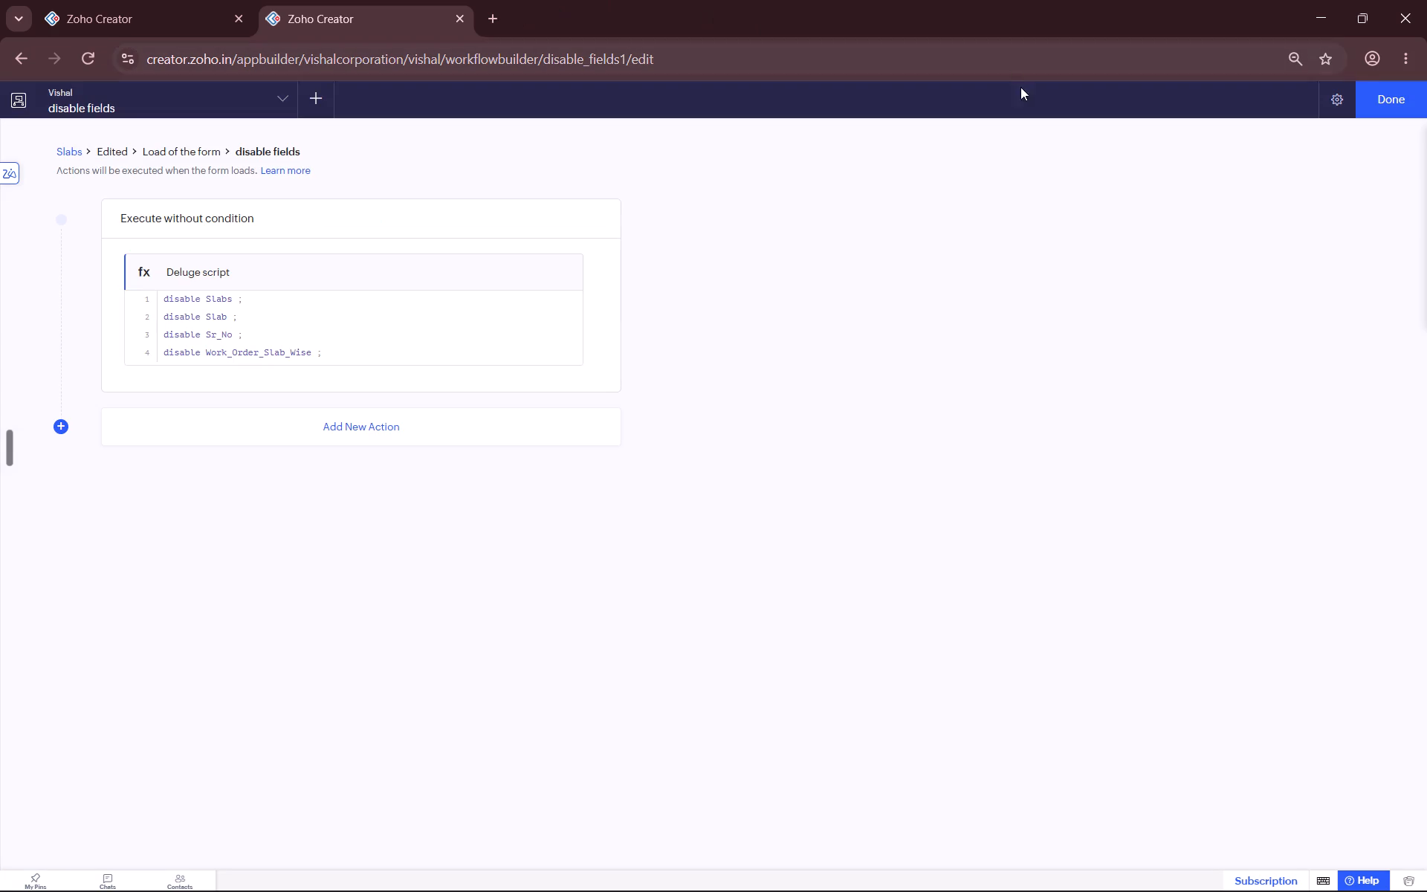
{"action": "left_click", "coordinate": [1393, 109]}
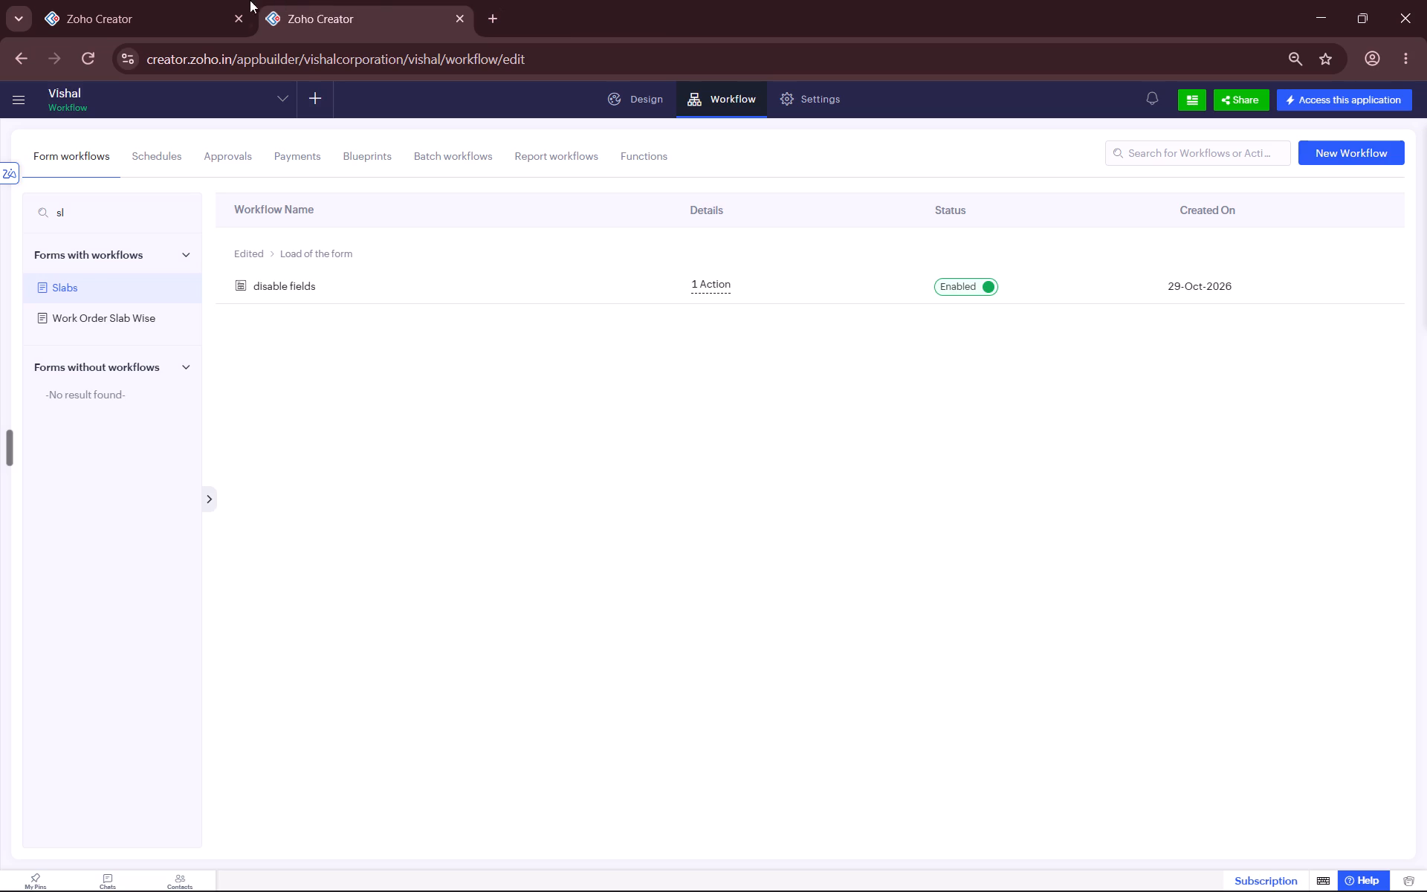
Switch back to the browser tab with the Slabs form builder and exit to the form's design view.
{"action": "left_click", "coordinate": [182, 0]}
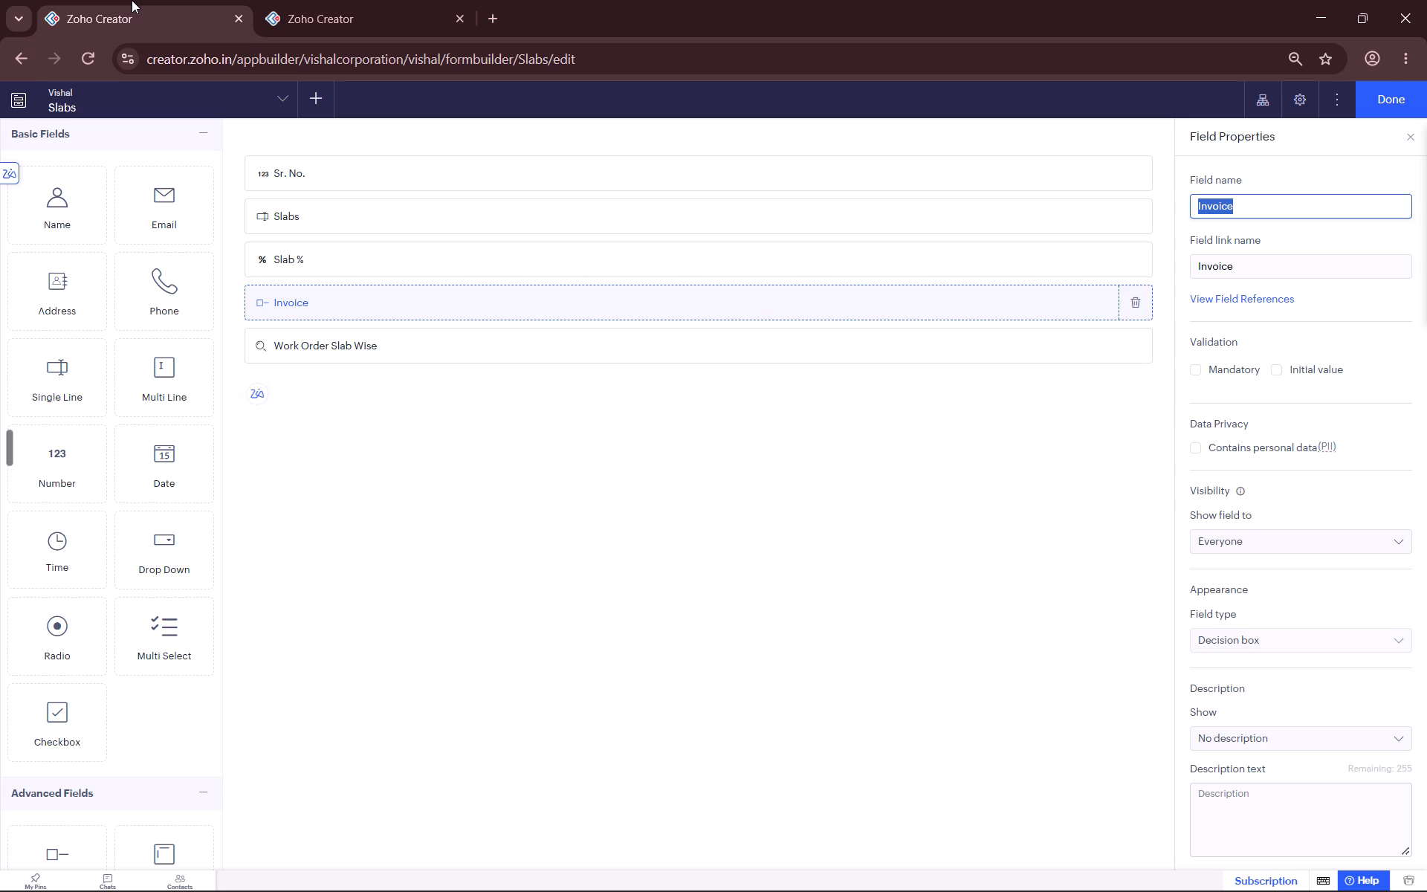
{"action": "left_click", "coordinate": [483, 533]}
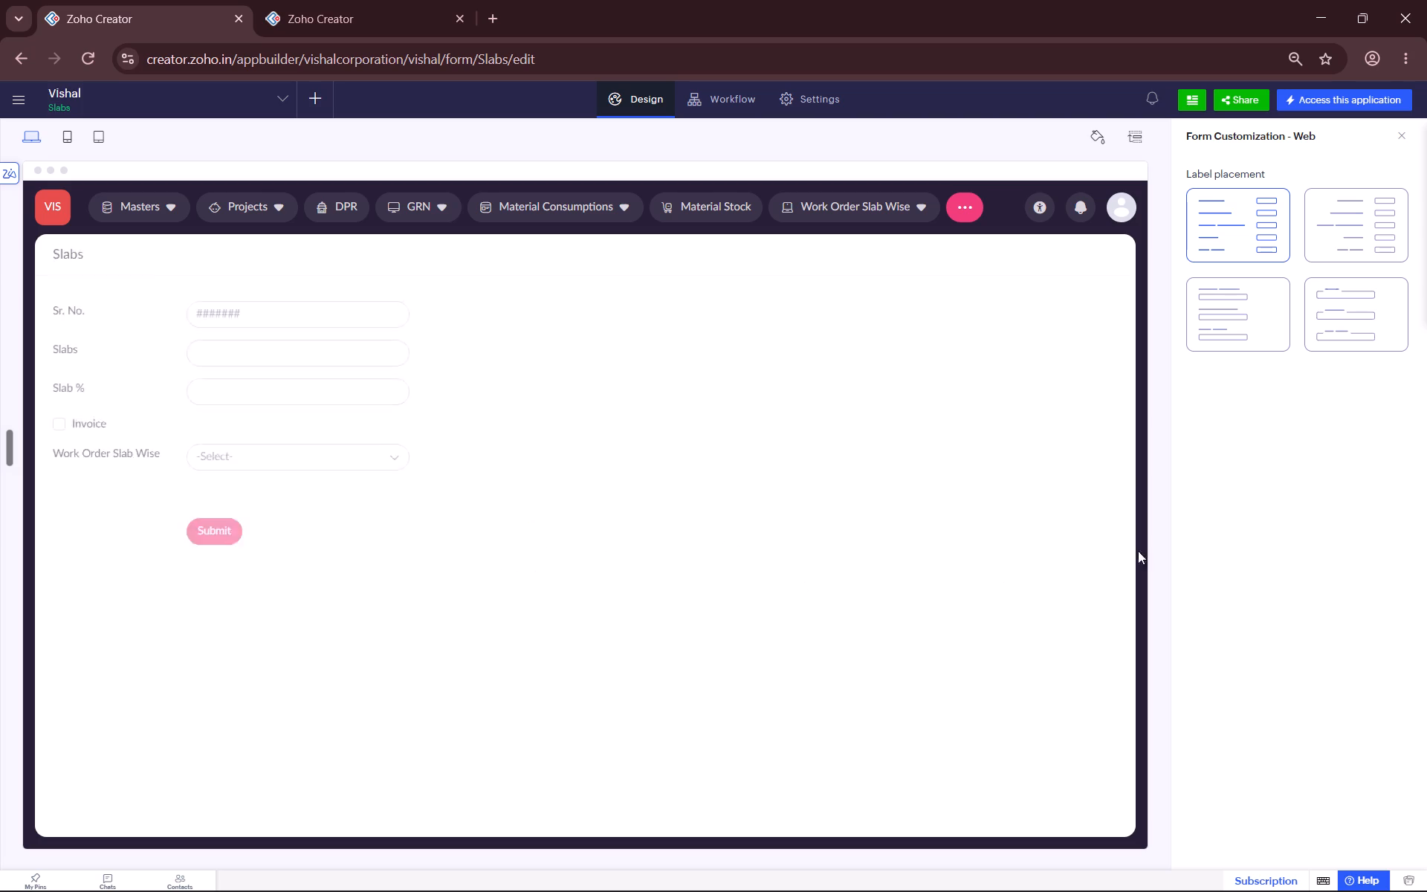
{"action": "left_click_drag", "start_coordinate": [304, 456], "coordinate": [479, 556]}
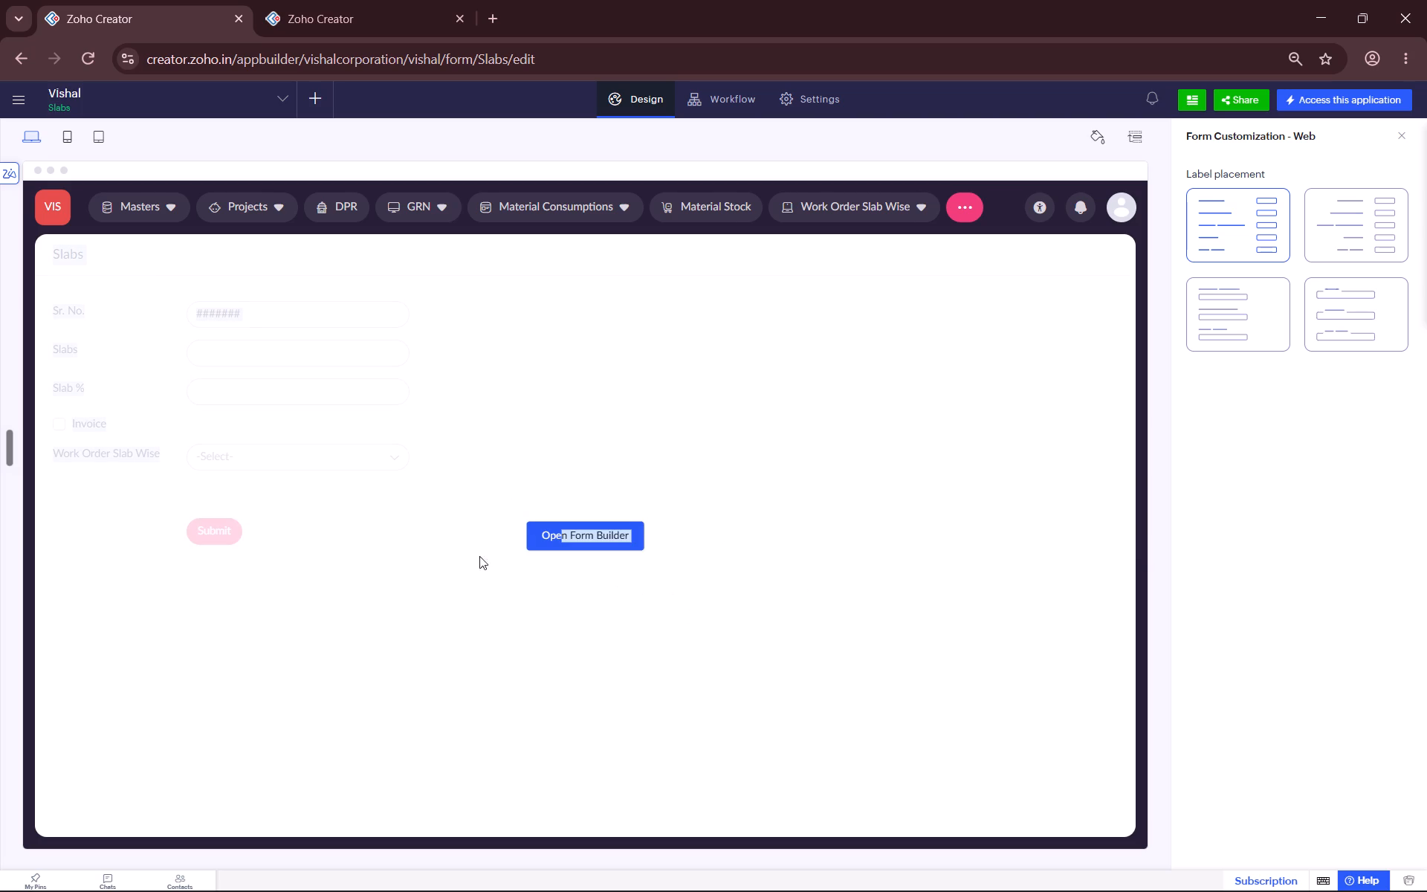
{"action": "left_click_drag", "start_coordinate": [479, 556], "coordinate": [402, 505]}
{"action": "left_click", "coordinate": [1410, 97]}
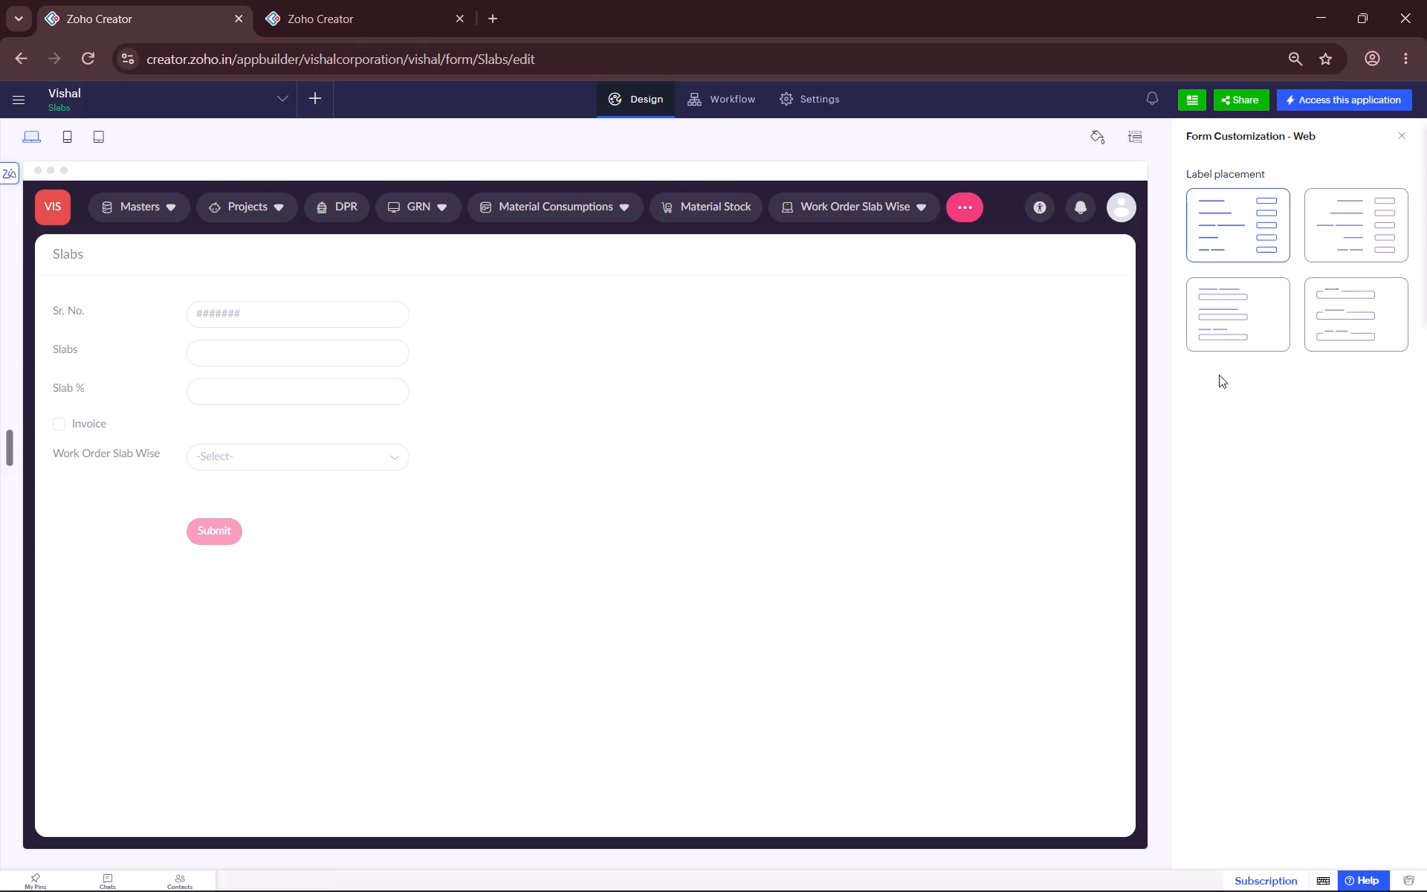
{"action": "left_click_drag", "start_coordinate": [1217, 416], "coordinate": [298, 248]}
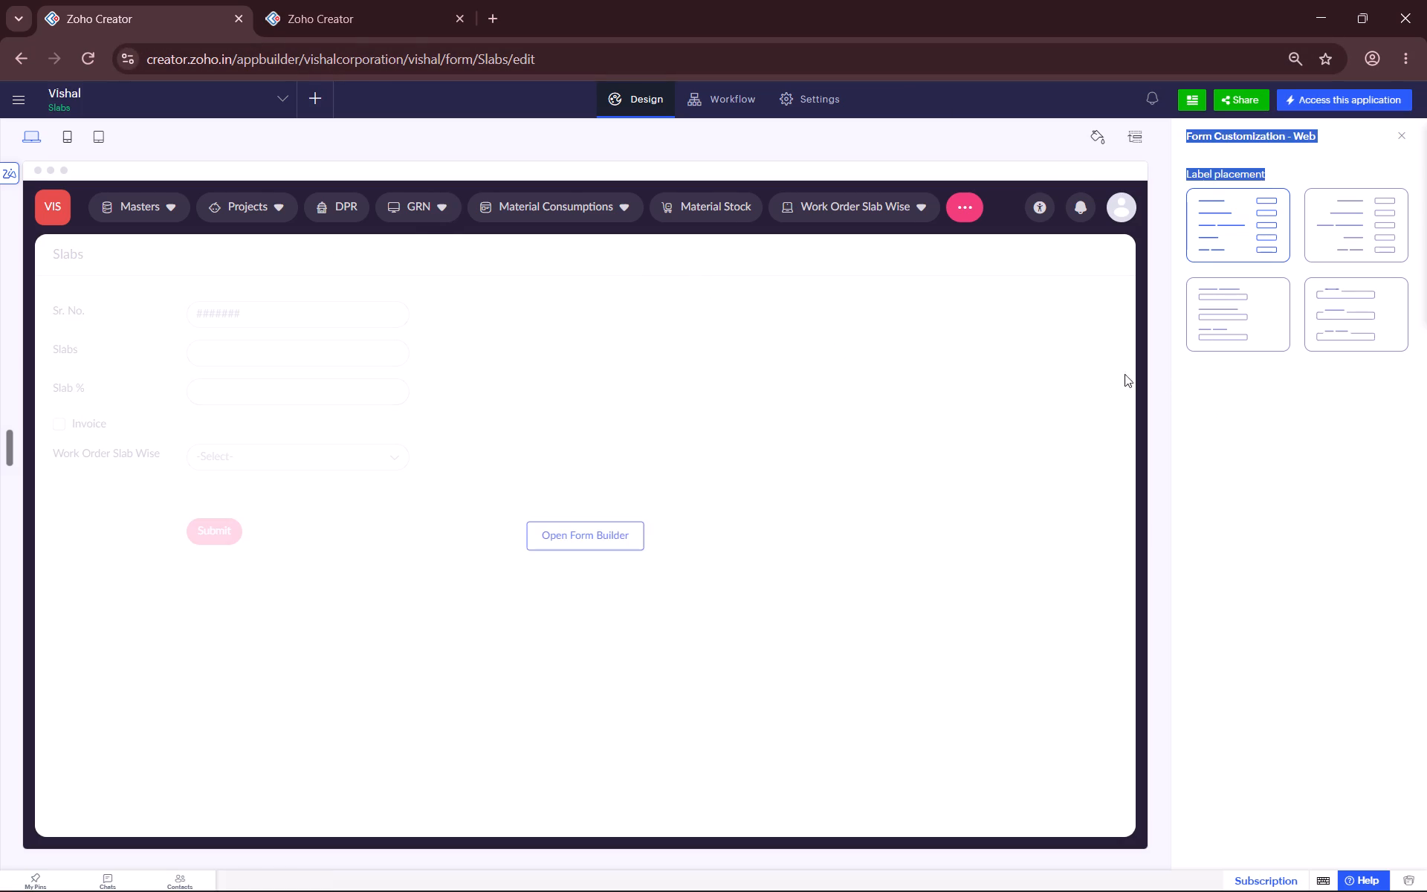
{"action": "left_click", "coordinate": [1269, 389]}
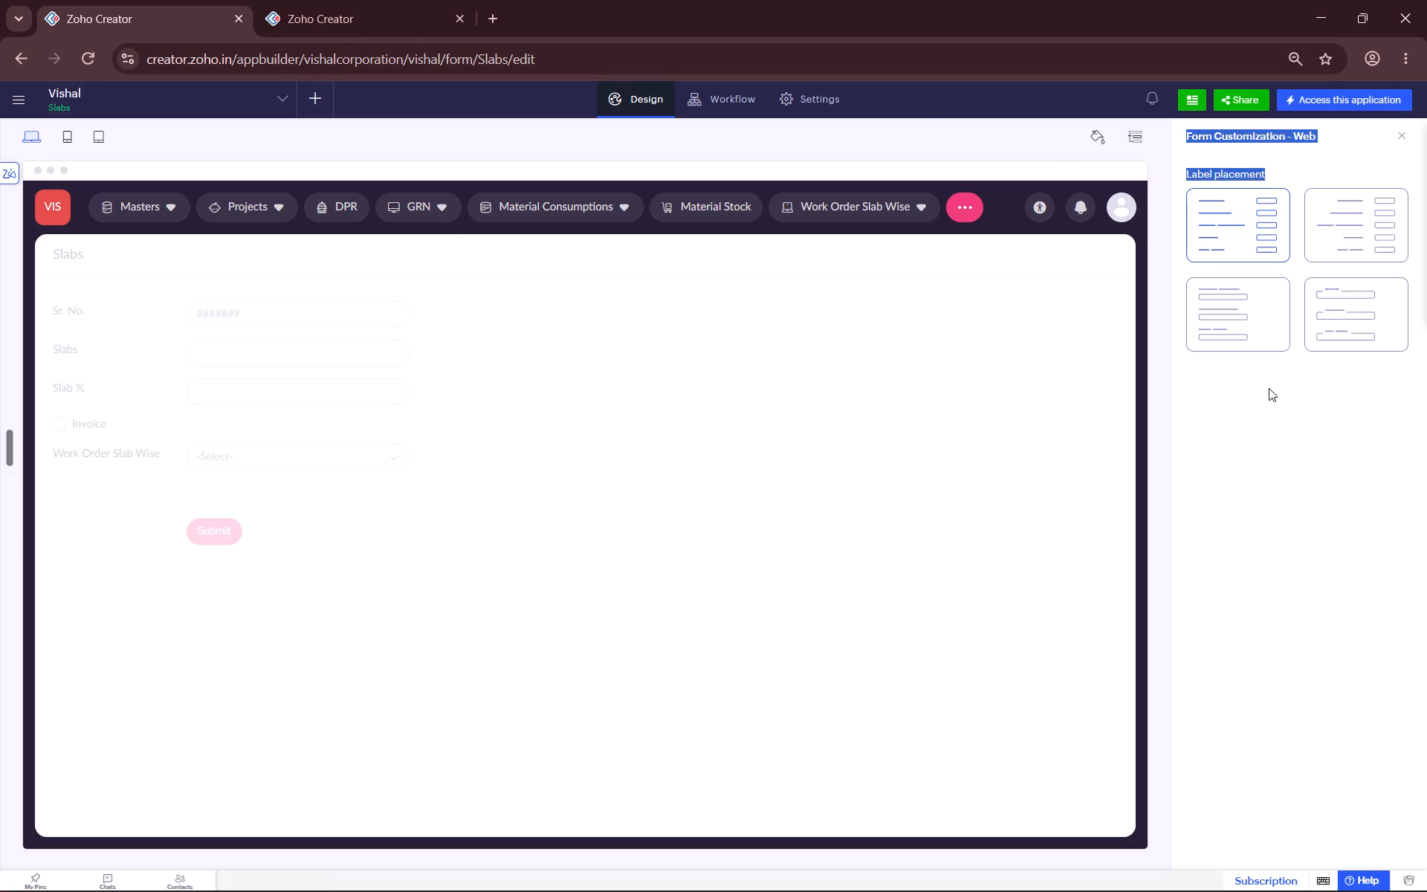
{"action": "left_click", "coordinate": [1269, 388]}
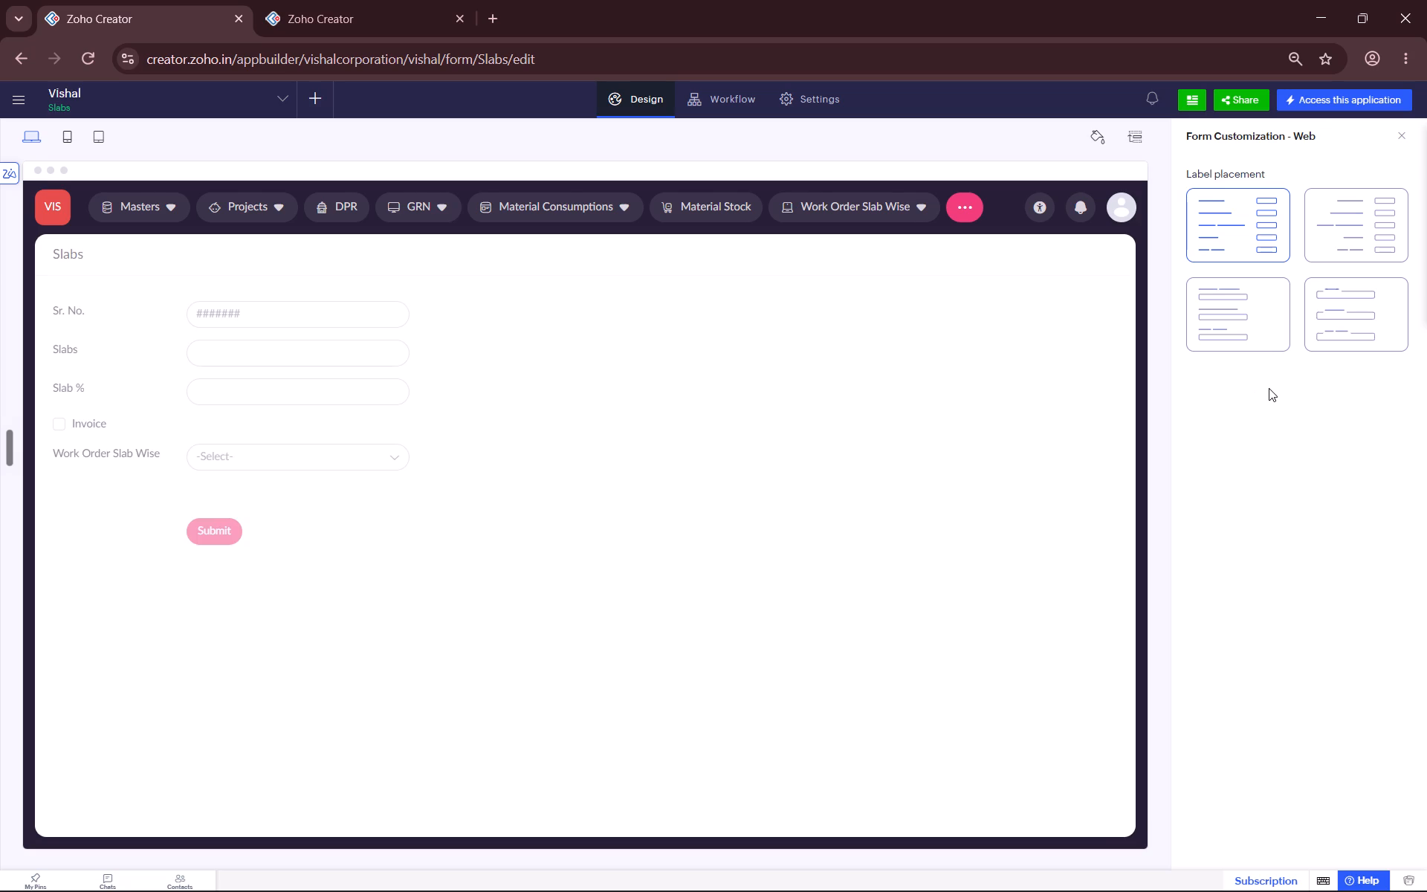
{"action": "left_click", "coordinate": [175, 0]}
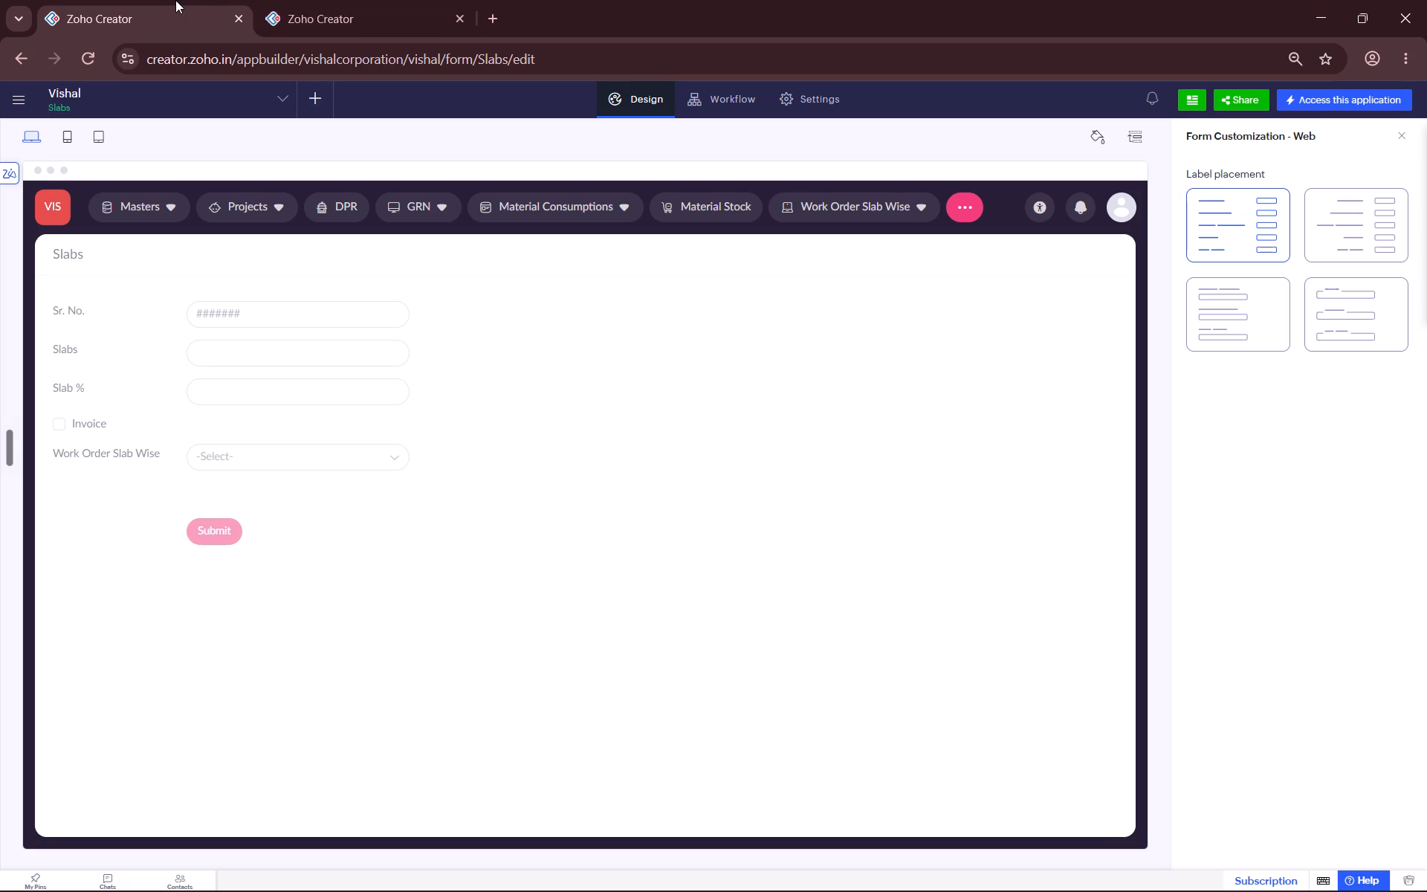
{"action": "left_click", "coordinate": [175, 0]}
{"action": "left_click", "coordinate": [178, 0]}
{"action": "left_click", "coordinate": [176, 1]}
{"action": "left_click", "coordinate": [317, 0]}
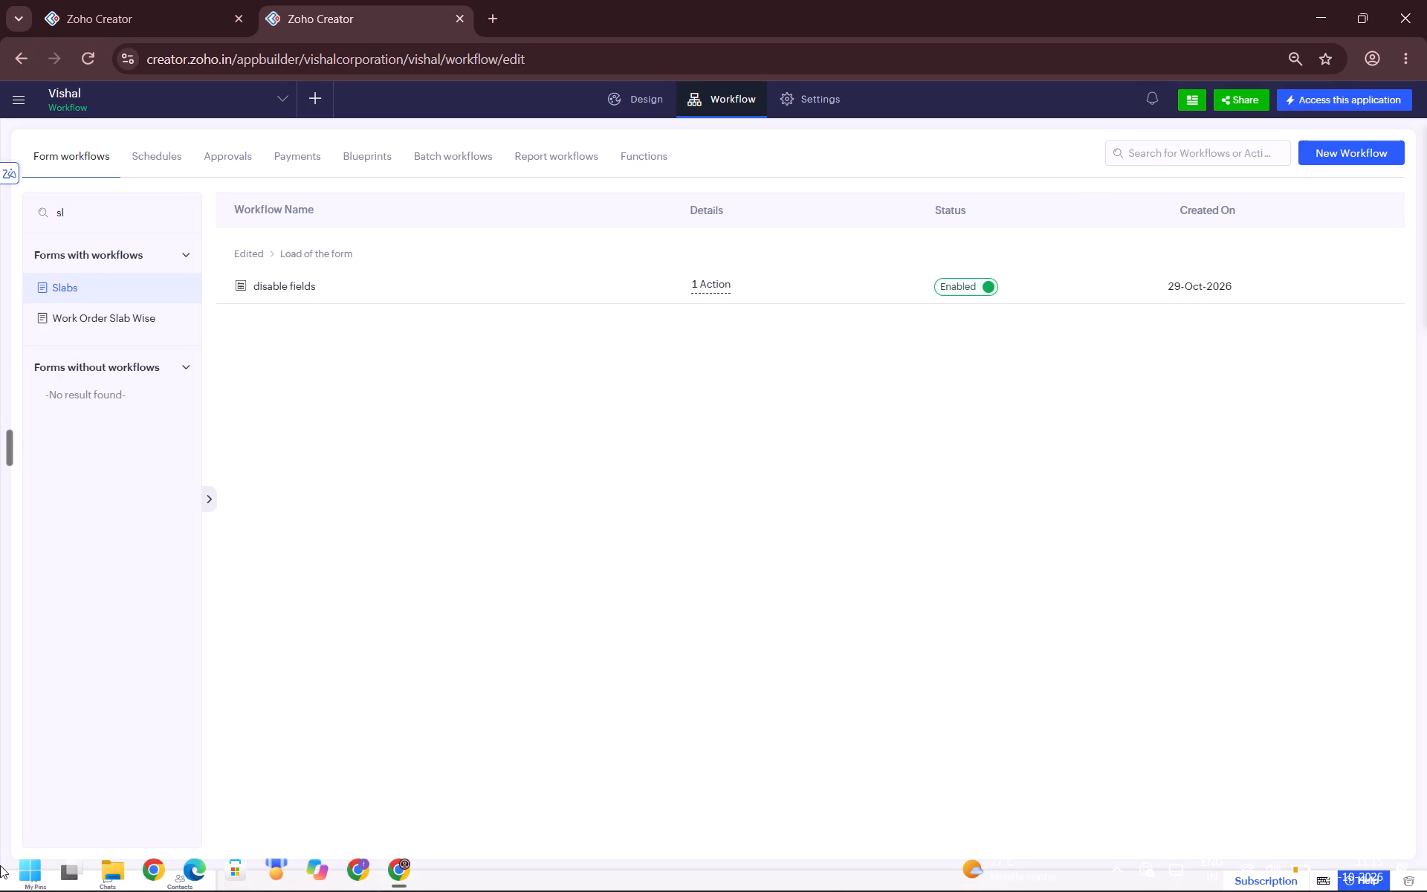
Switch to the Zoho Cliq chat with the colleague and reply "done" to the message "Invoice shode baki ka kro".
{"action": "left_click", "coordinate": [150, 873]}
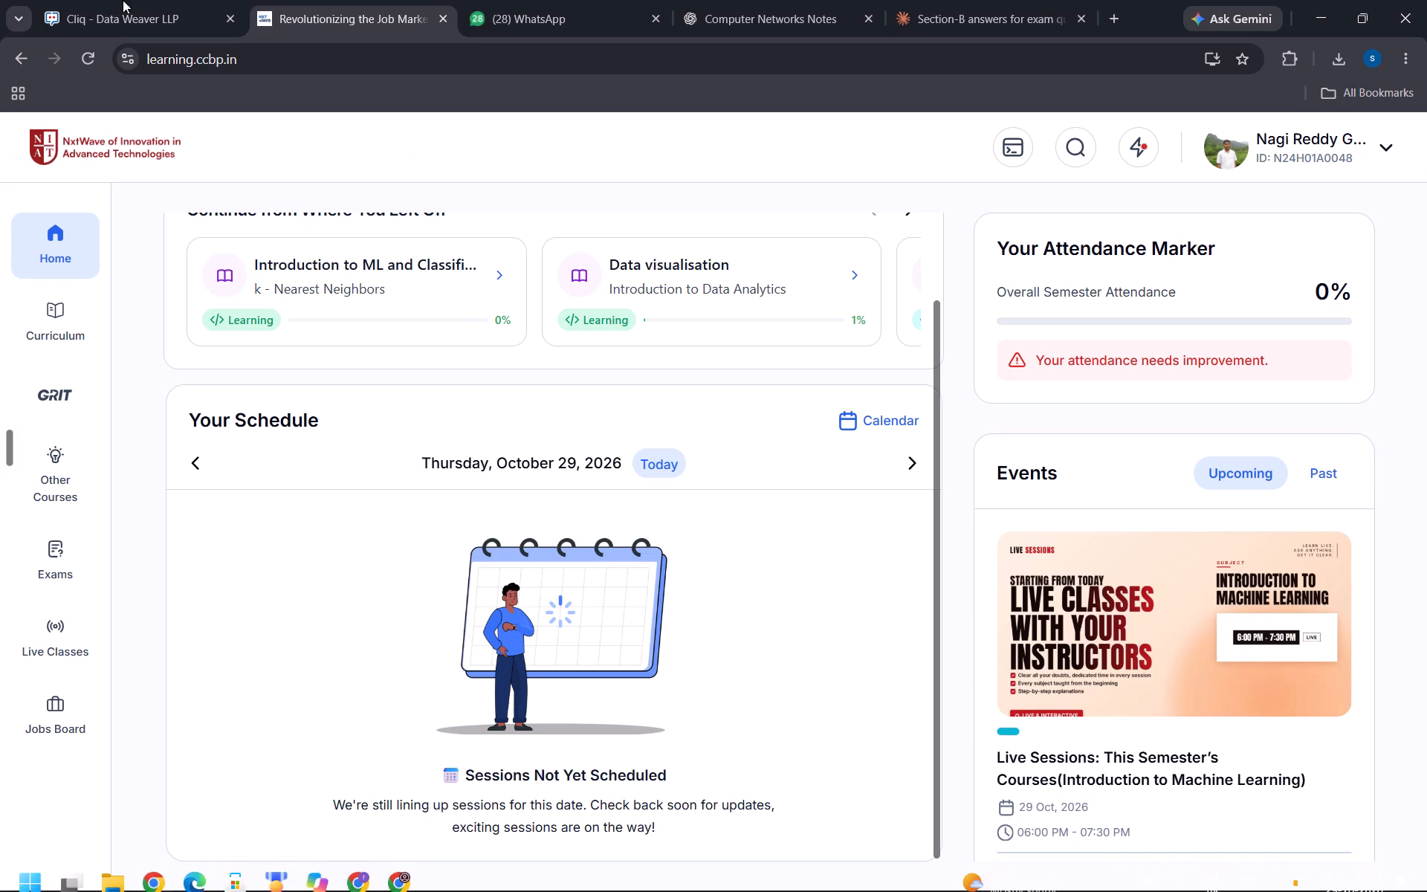
{"action": "left_click", "coordinate": [90, 0]}
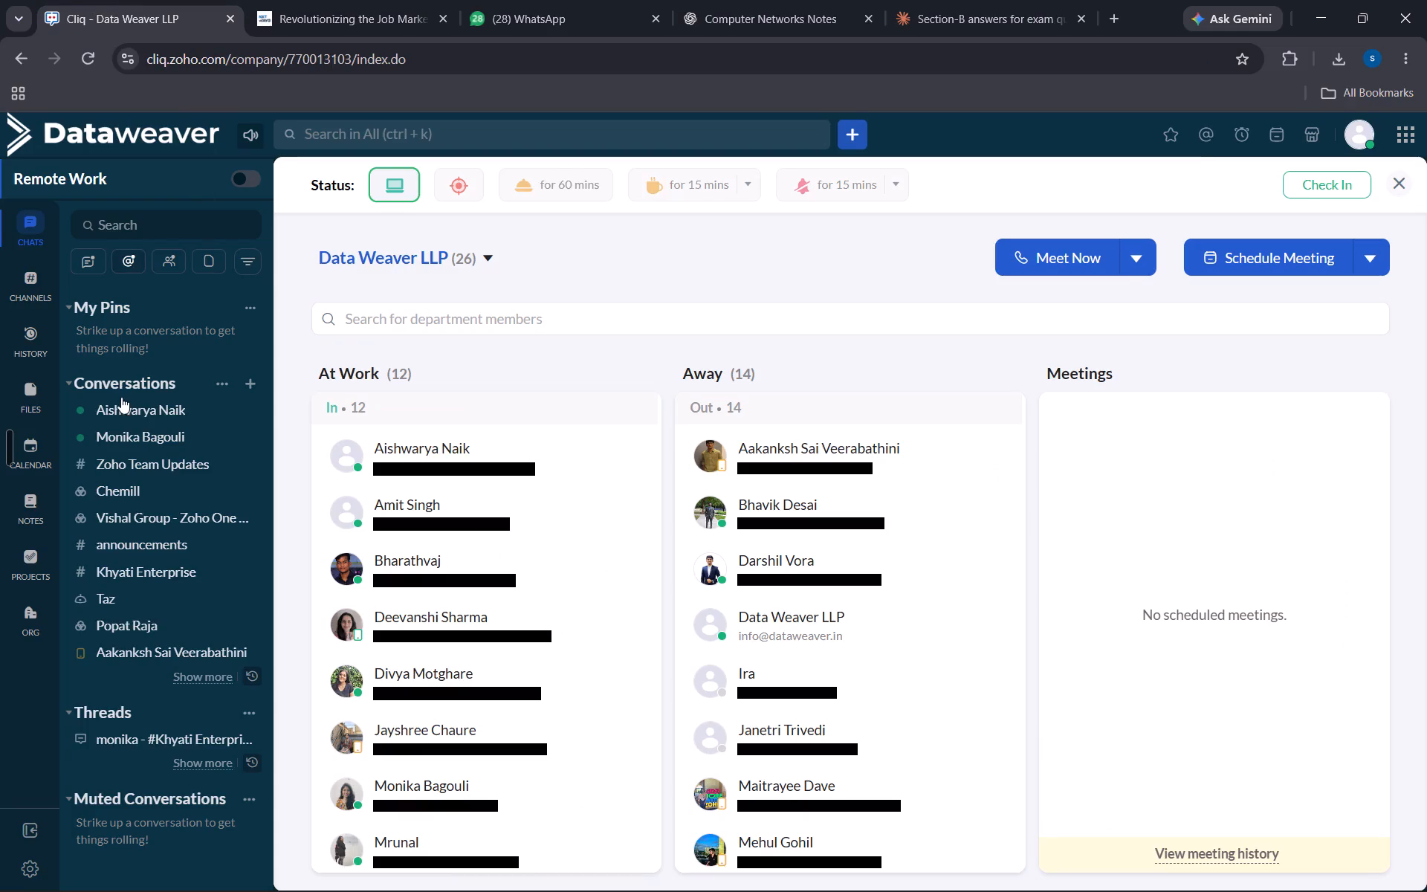
{"action": "left_click", "coordinate": [118, 410]}
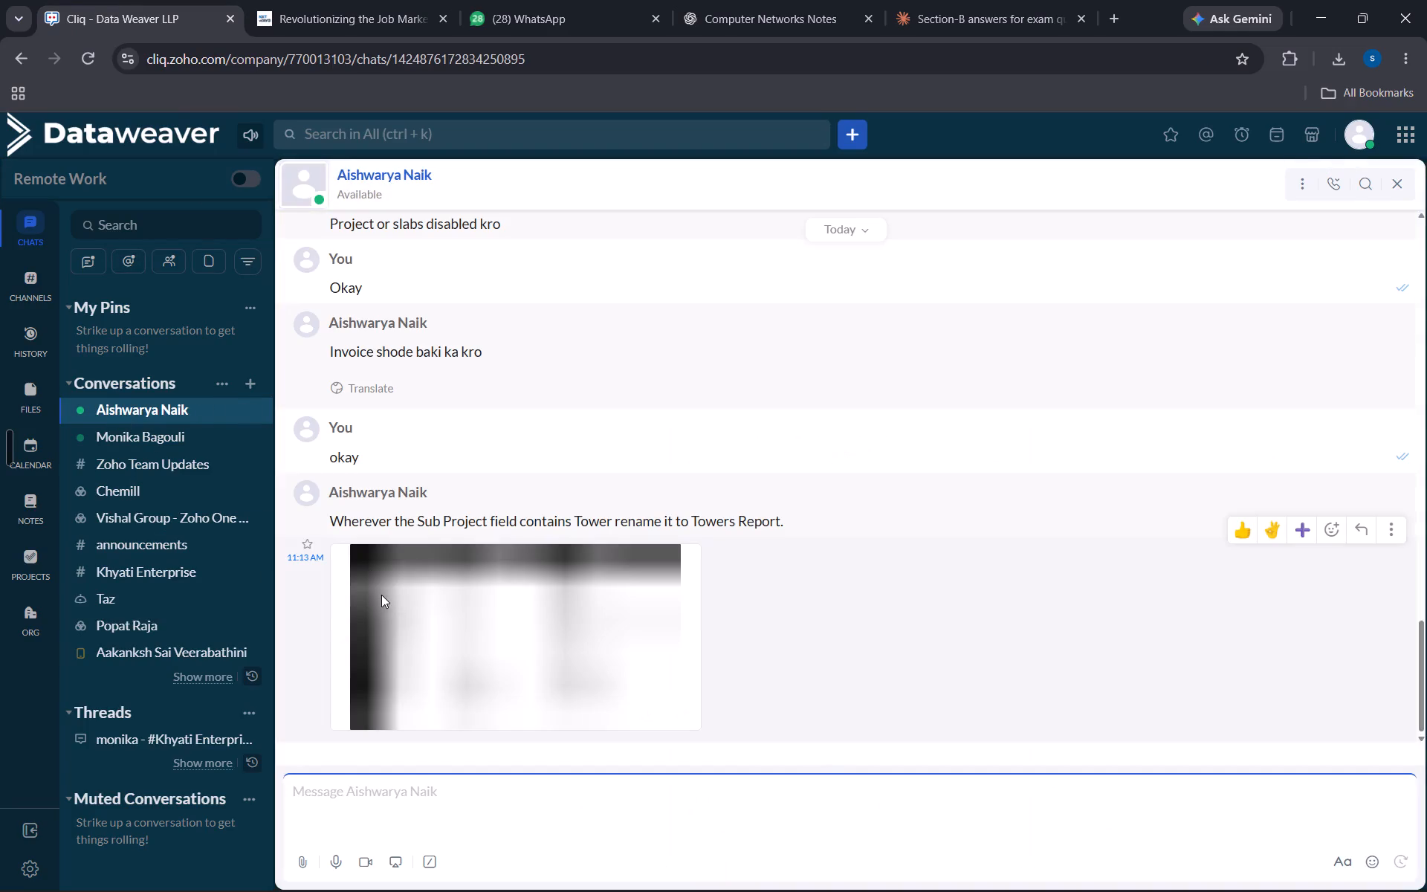
{"action": "scroll", "coordinate": [449, 590], "scroll_direction": "up", "scroll_amount": 1}
{"action": "scroll", "coordinate": [449, 590], "scroll_direction": "down", "scroll_amount": 7}
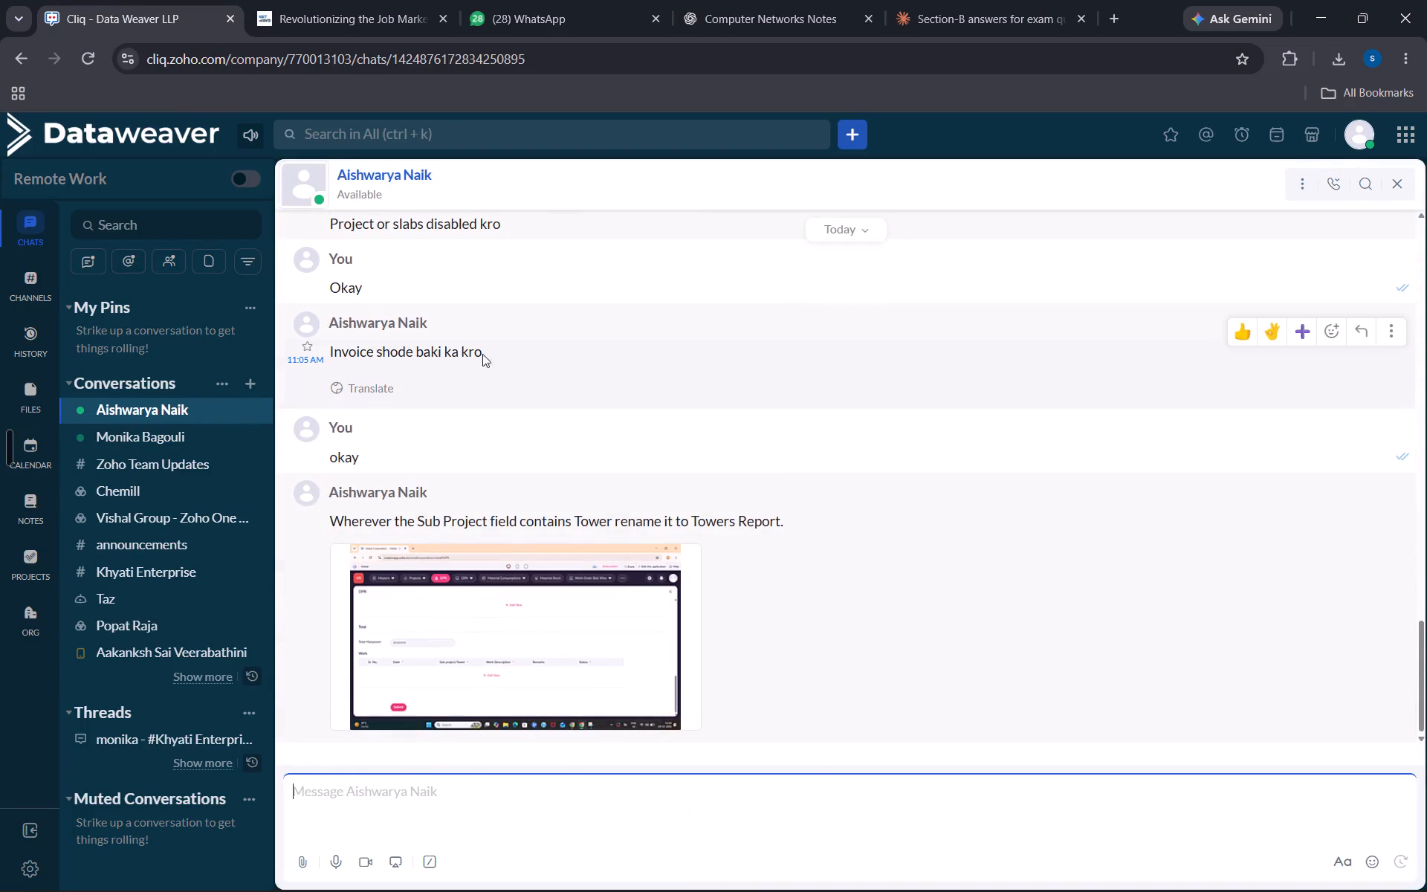
{"action": "left_click", "coordinate": [1362, 334]}
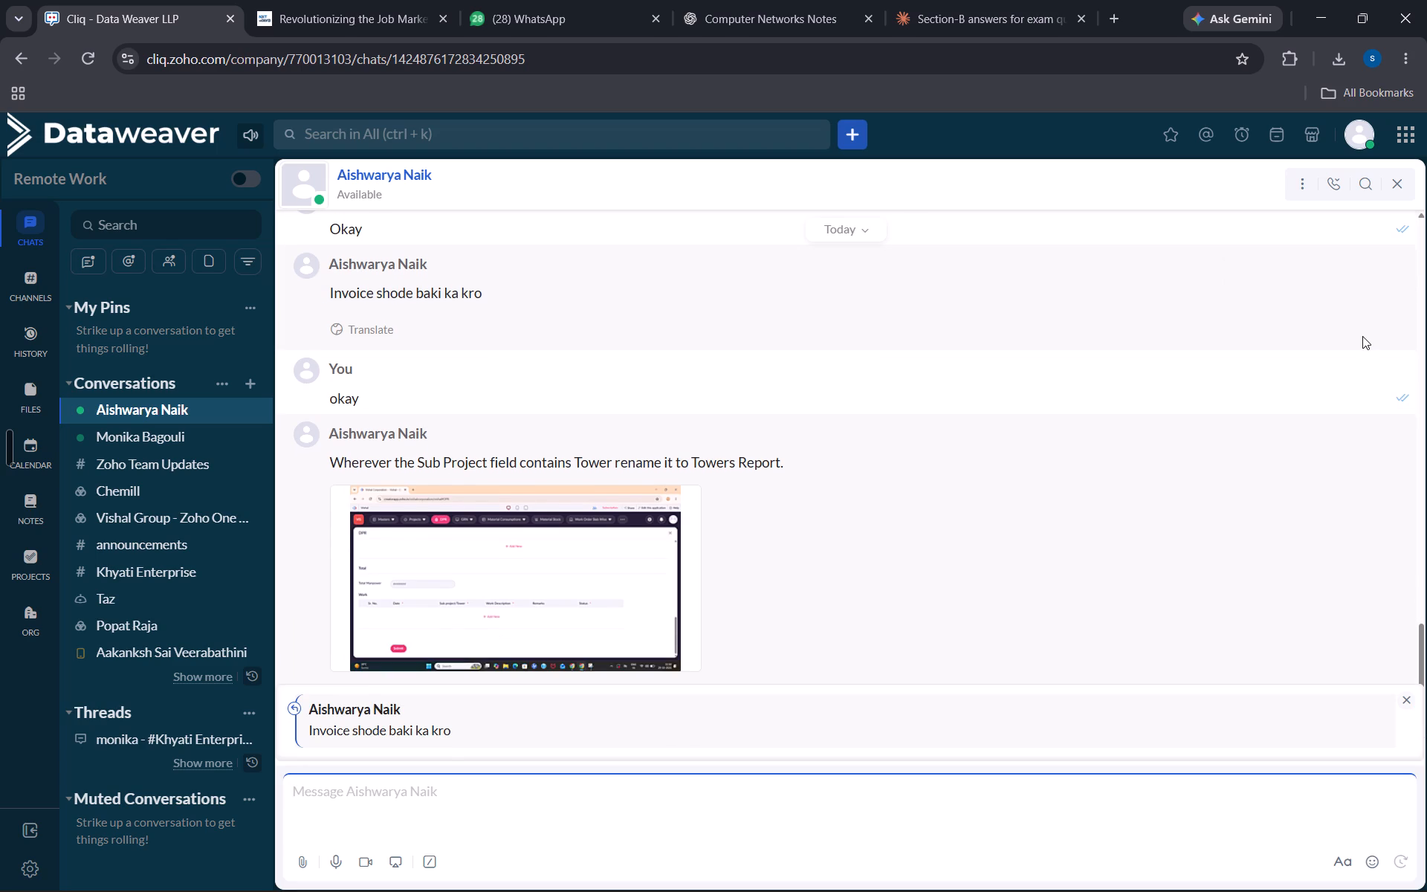
{"action": "type", "text": "done"}
{"action": "key", "text": "Return"}
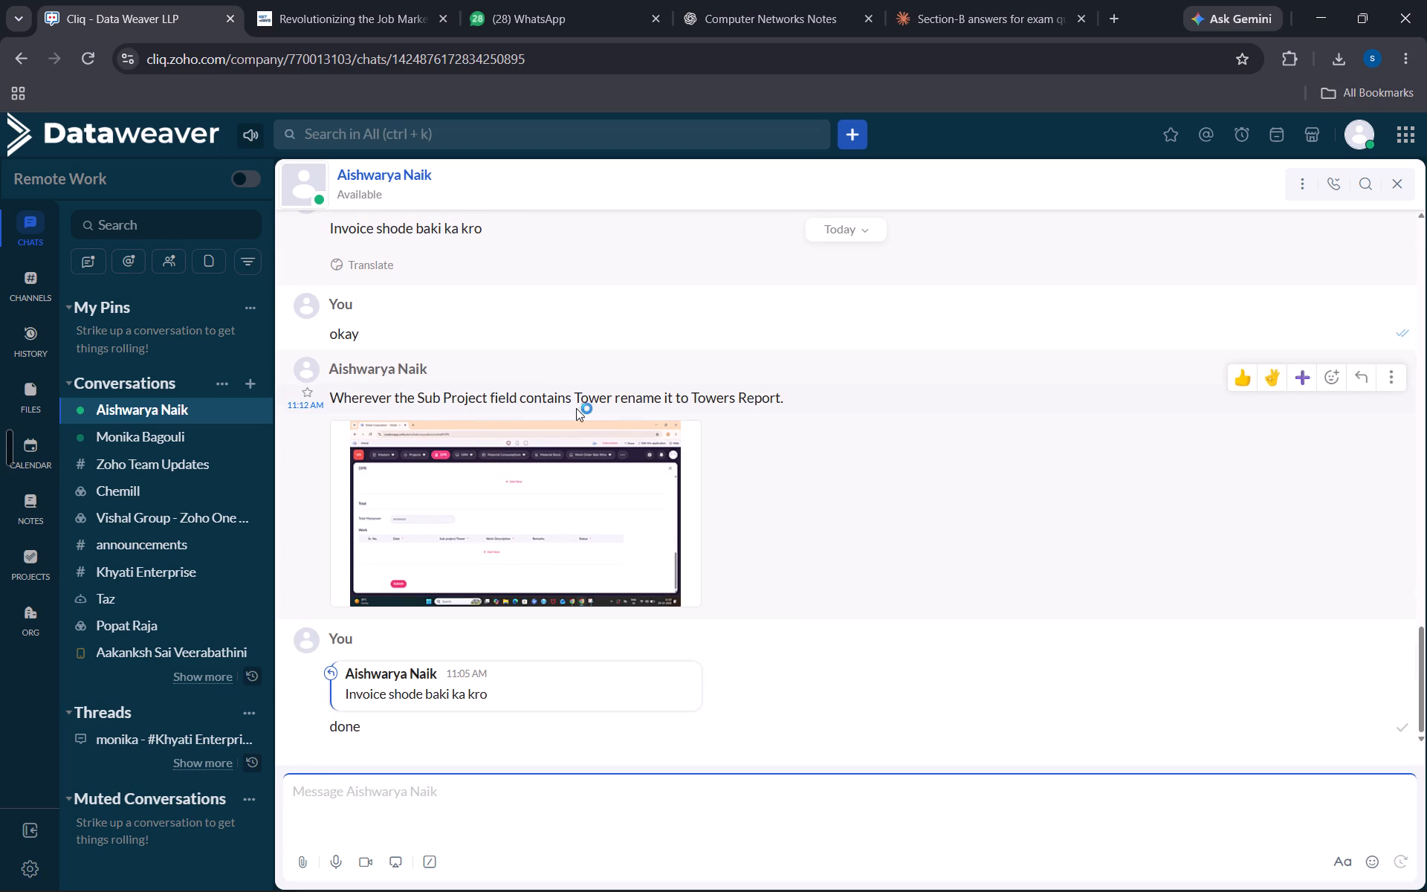
View the DPR form screenshot sent with the Sub Project rename request and react to it with a thumbs up.
{"action": "left_click", "coordinate": [577, 506]}
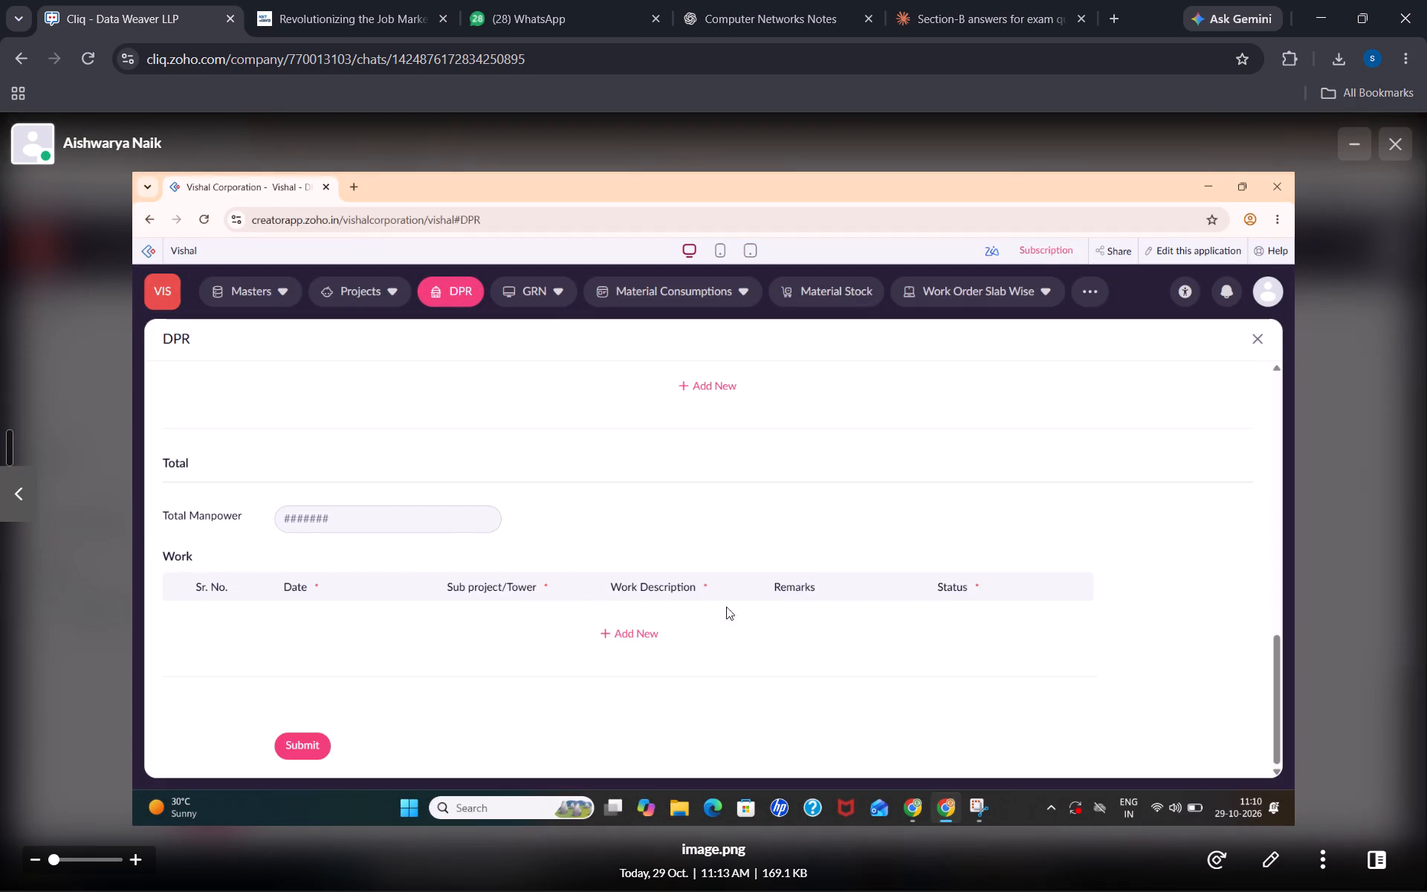
{"action": "key", "text": "Escape"}
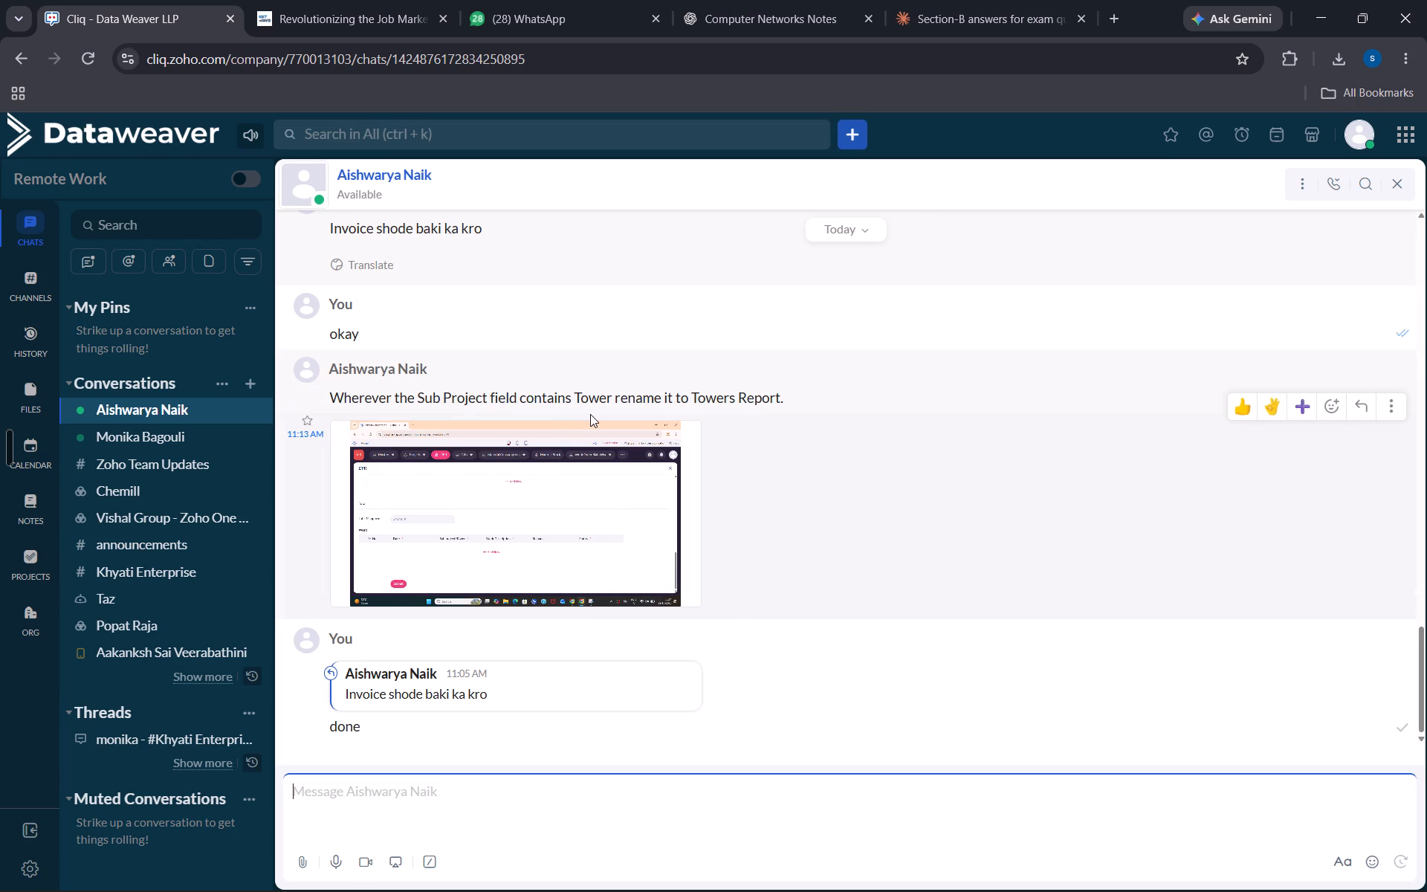
{"action": "left_click", "coordinate": [528, 534]}
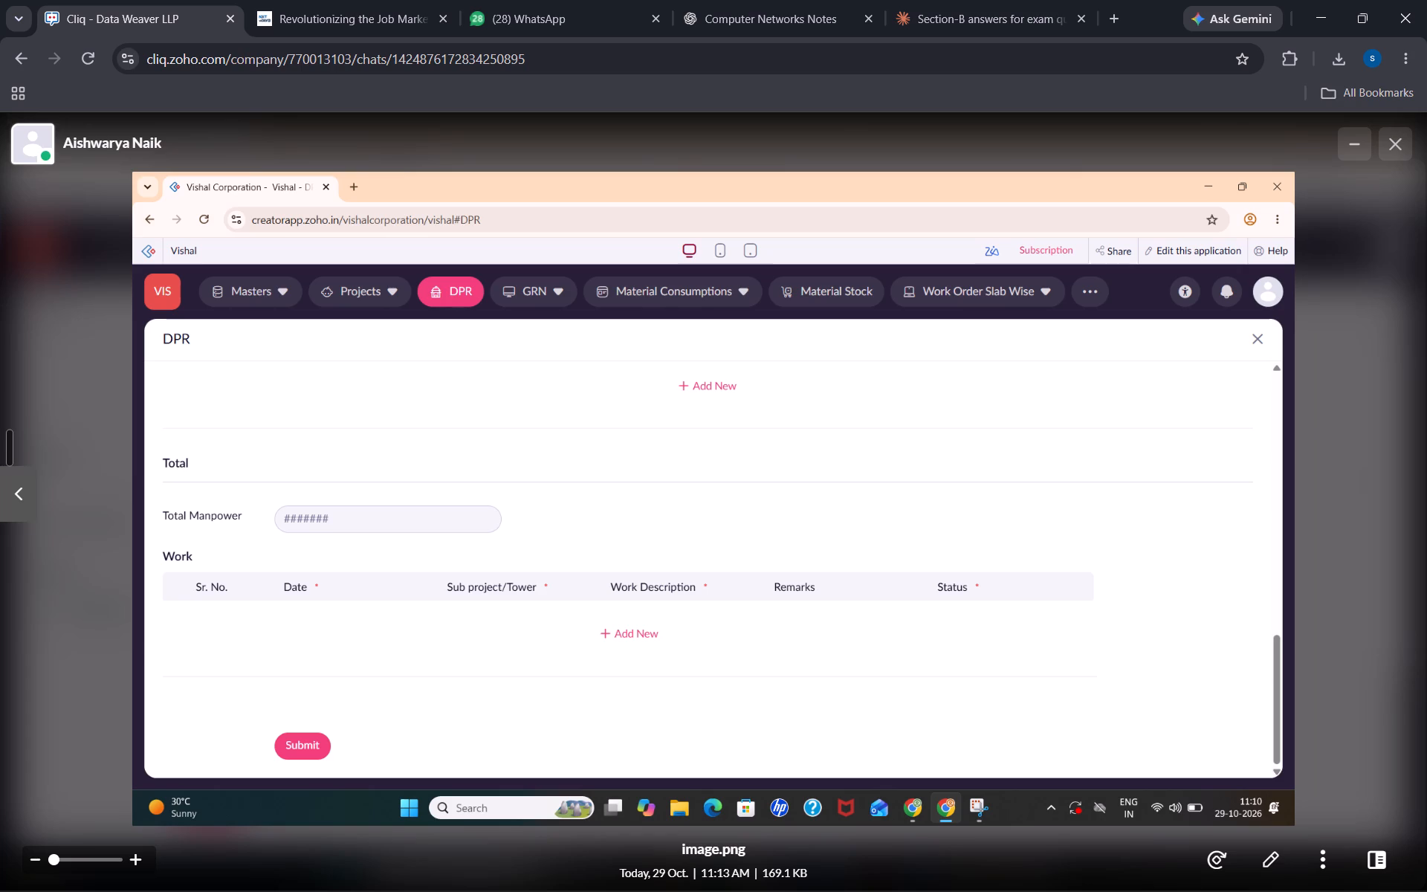
{"action": "left_click", "coordinate": [1398, 427]}
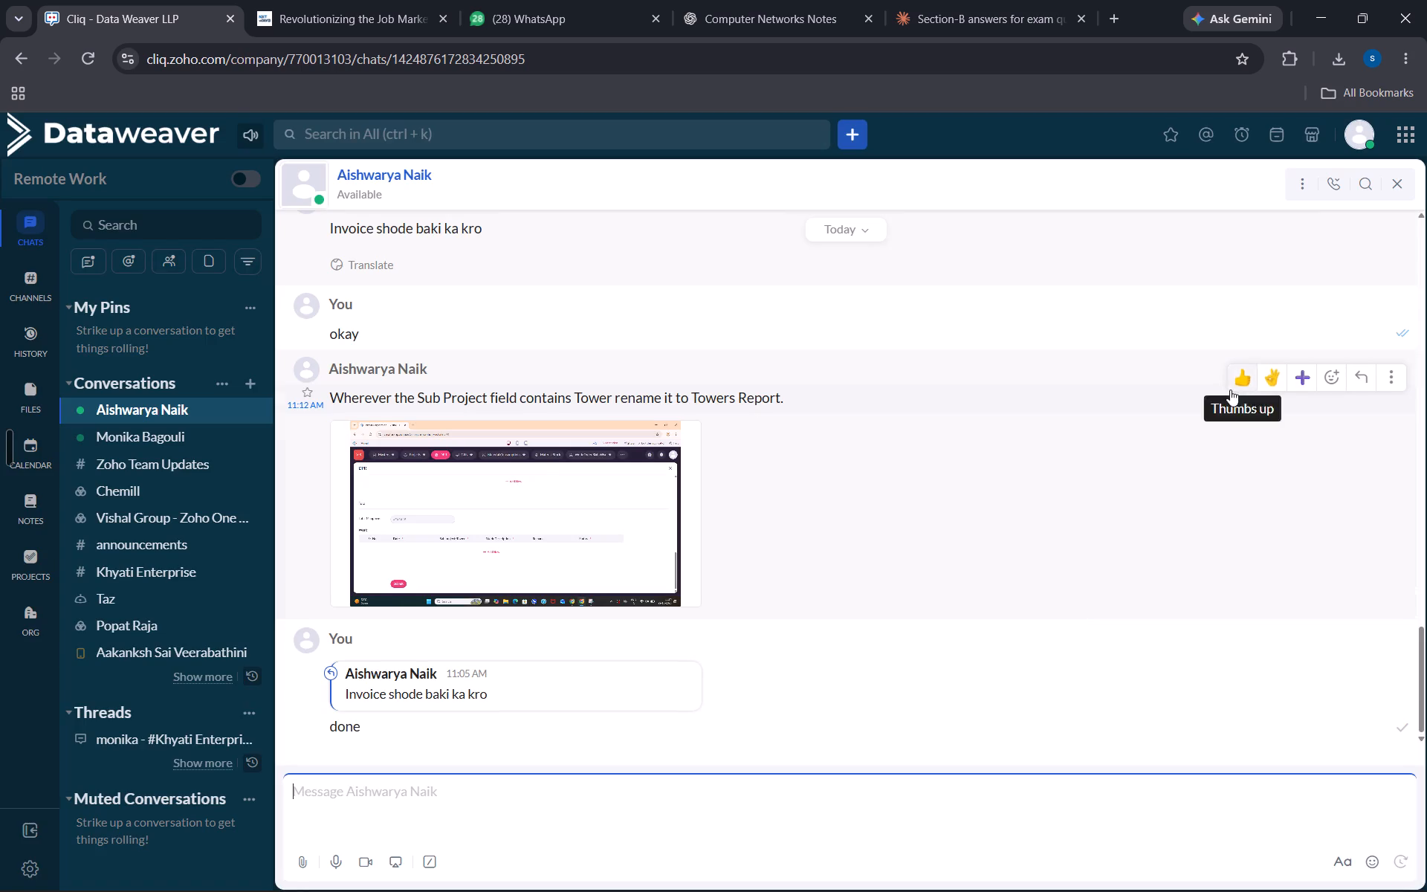
{"action": "left_click", "coordinate": [1246, 418]}
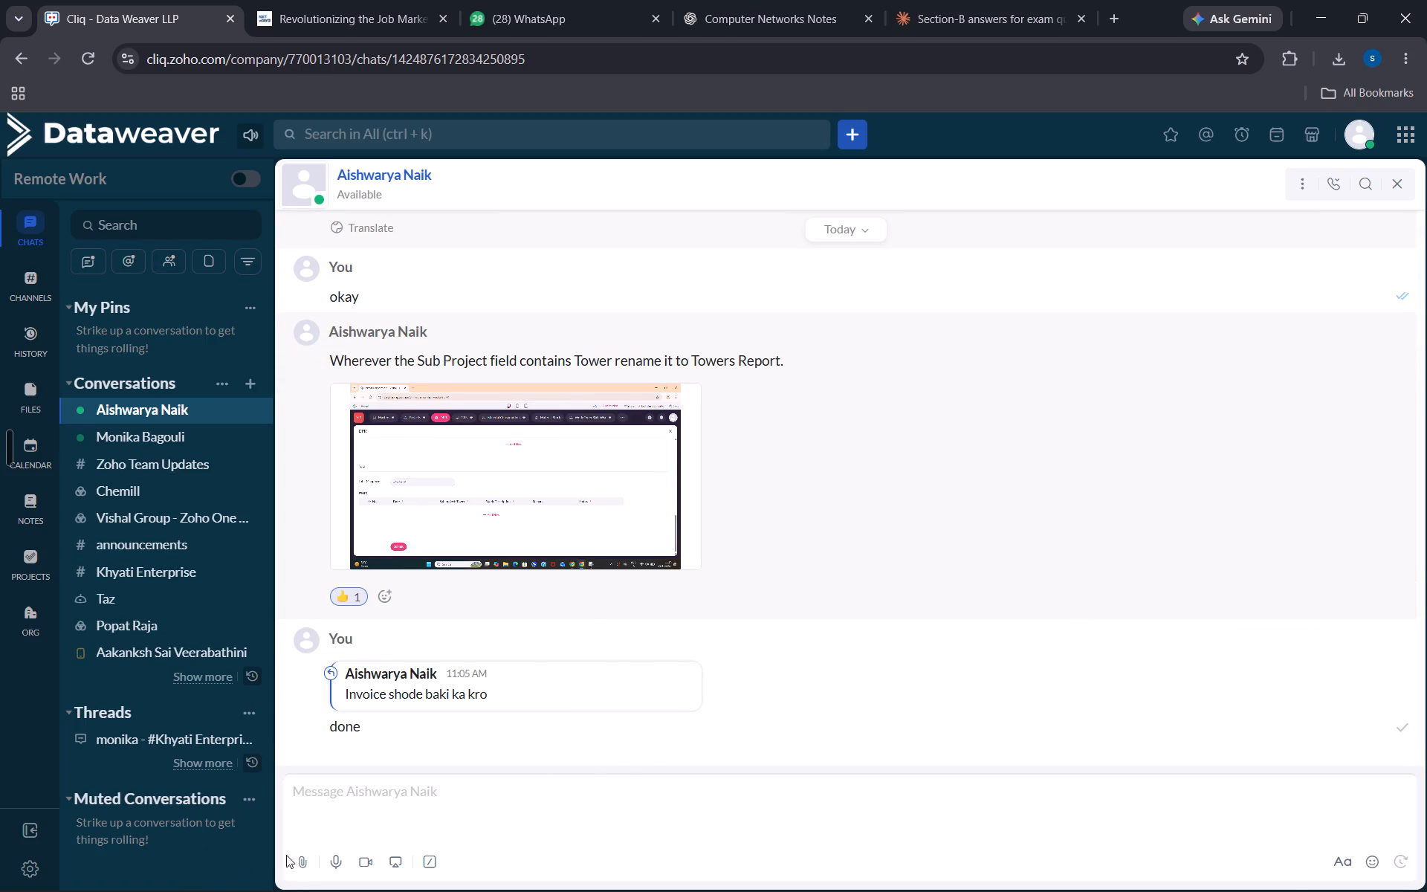
Switch back to Zoho Creator and open the BOQ form of the Vishal application in the form builder.
{"action": "key", "text": "alt+Tab"}
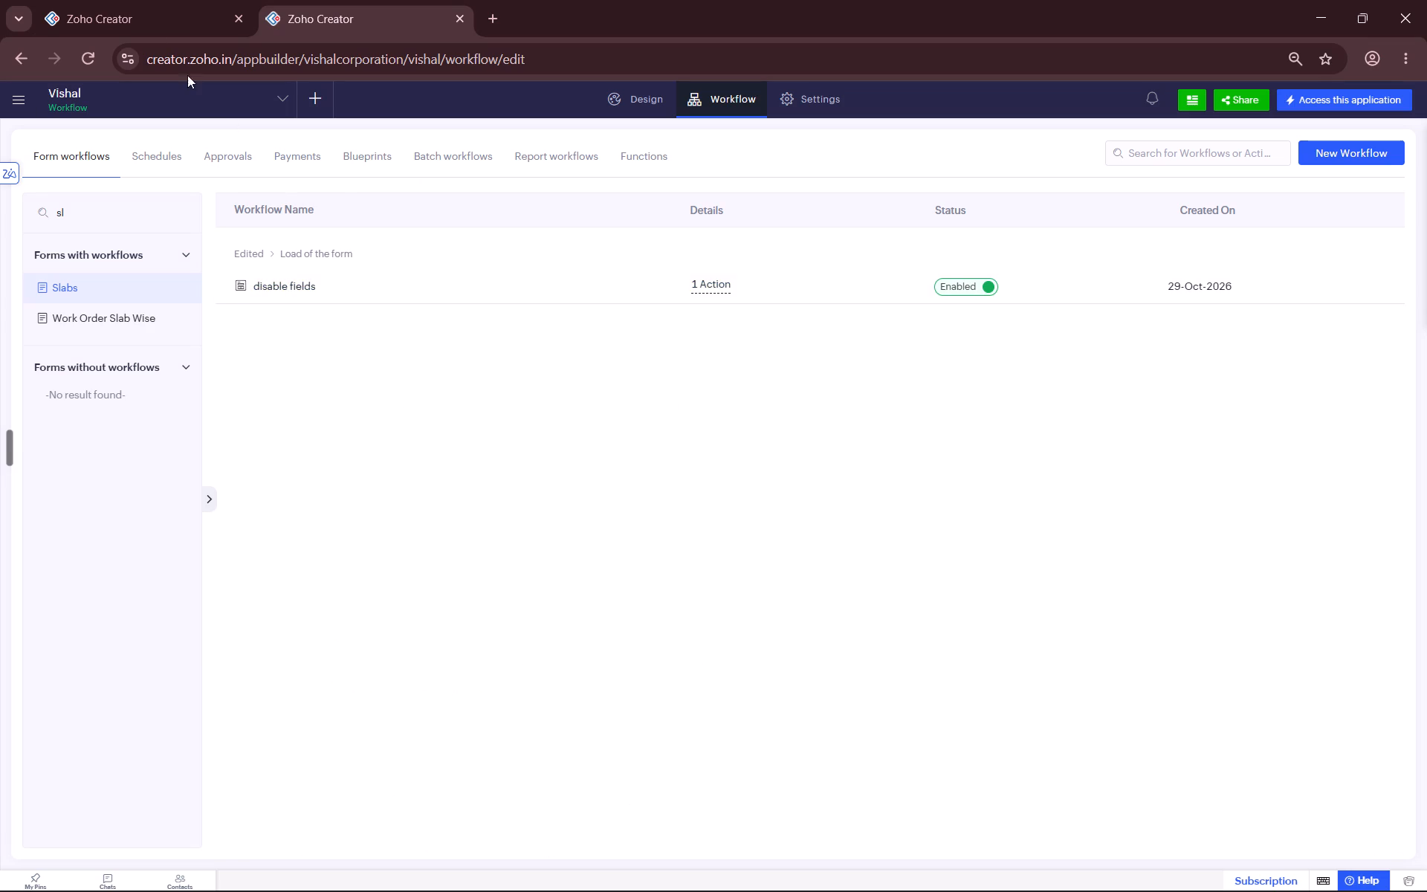
{"action": "left_click", "coordinate": [130, 0]}
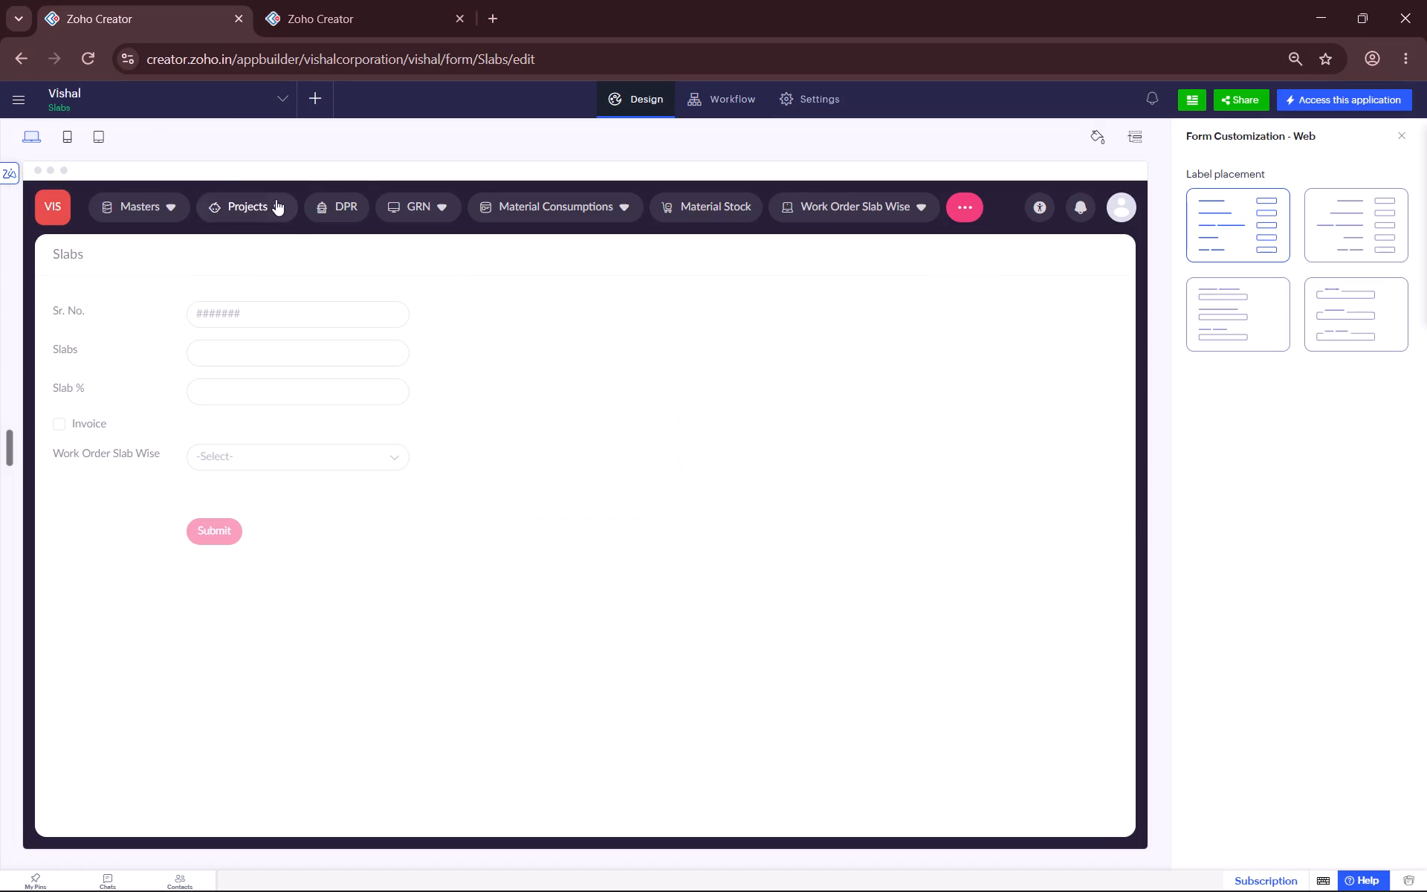
{"action": "left_click", "coordinate": [184, 97]}
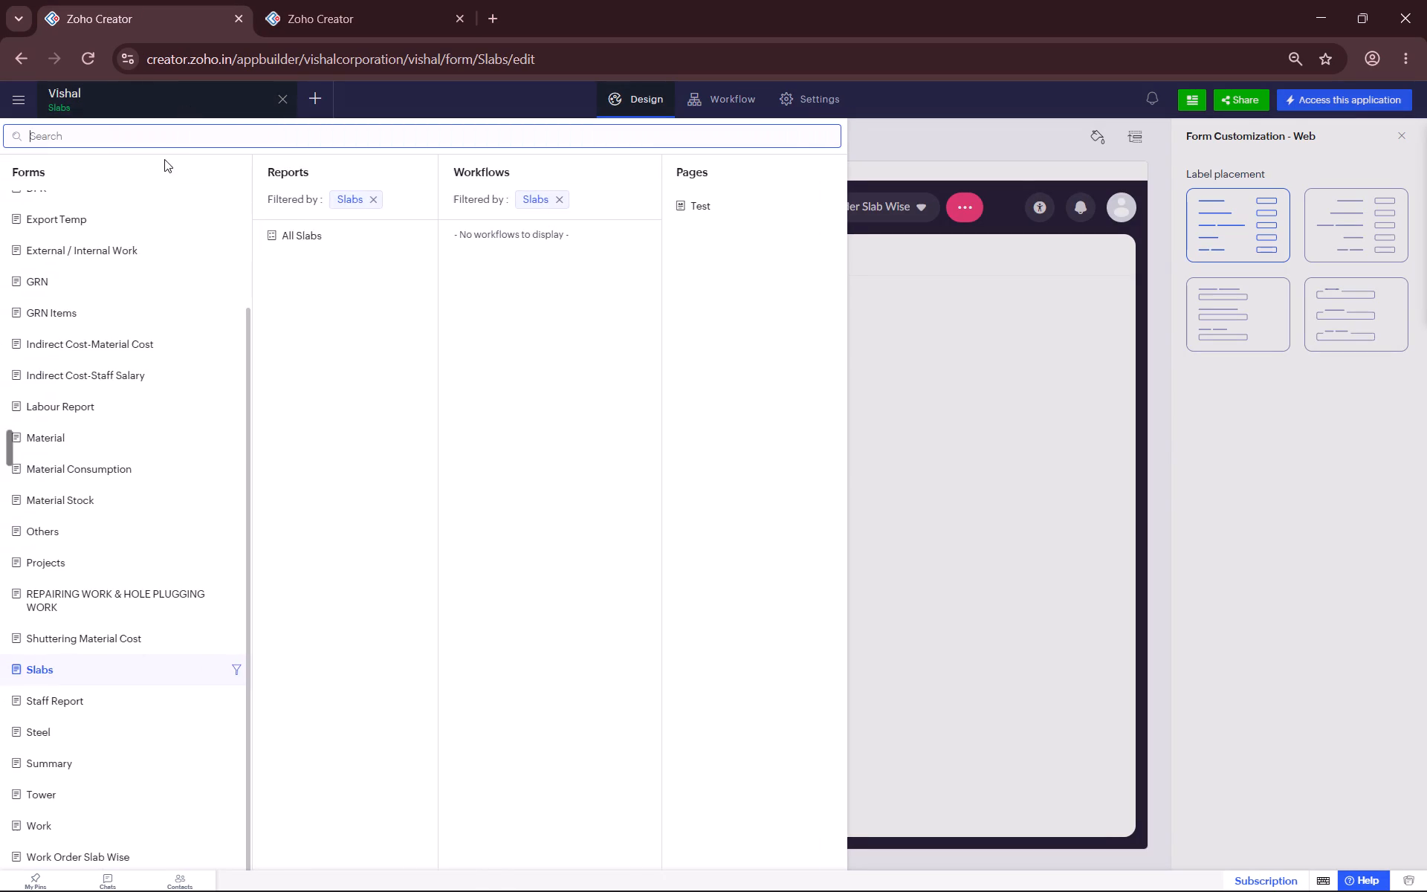
{"action": "scroll", "coordinate": [91, 274], "scroll_direction": "down", "scroll_amount": 3}
{"action": "scroll", "coordinate": [91, 274], "scroll_direction": "up", "scroll_amount": 1}
{"action": "scroll", "coordinate": [91, 274], "scroll_direction": "down", "scroll_amount": 1}
{"action": "scroll", "coordinate": [91, 274], "scroll_direction": "up", "scroll_amount": 1}
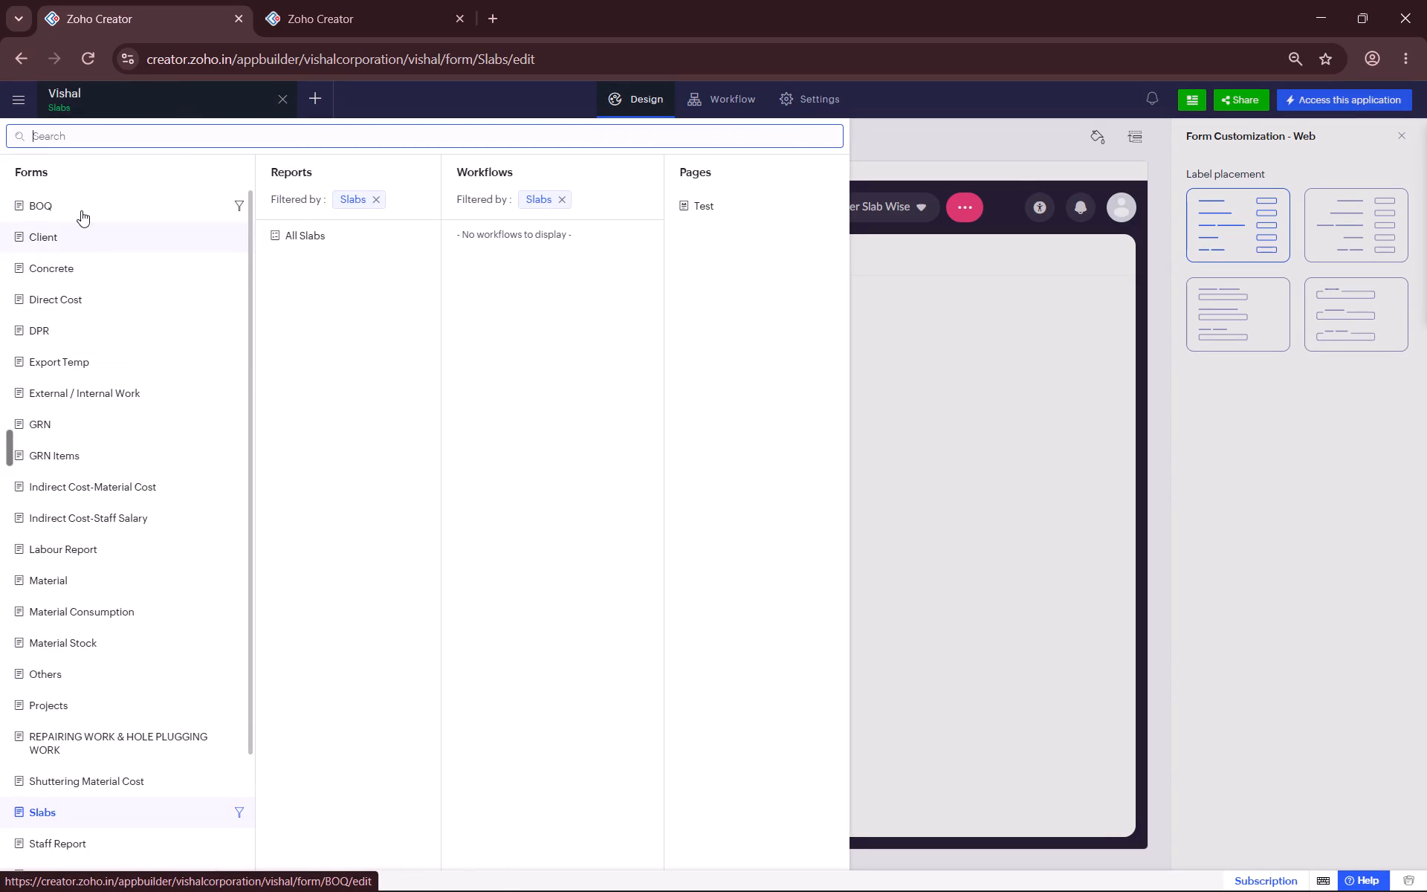
{"action": "left_click", "coordinate": [81, 209]}
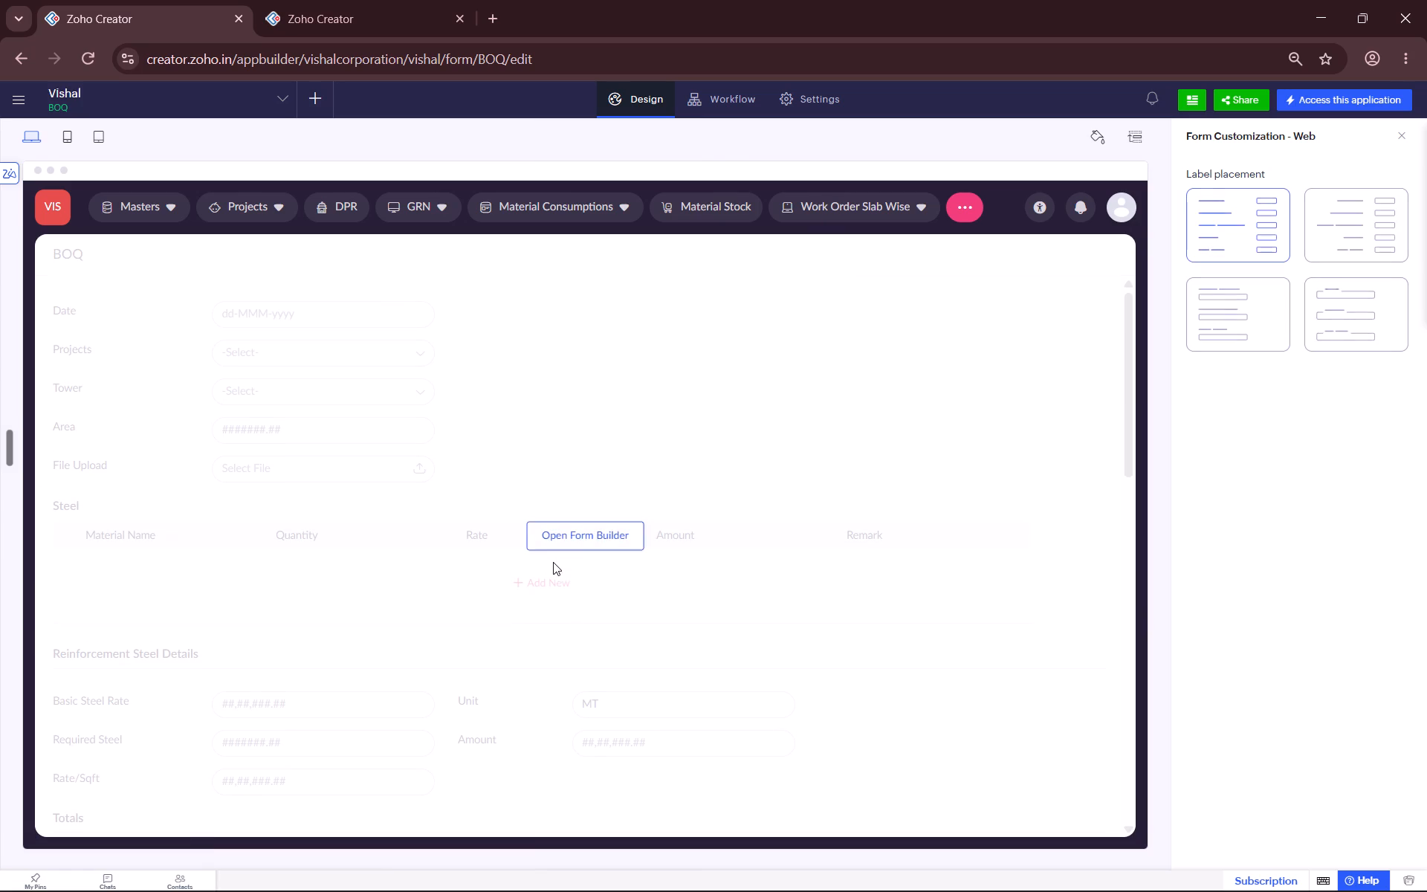
{"action": "left_click", "coordinate": [592, 527]}
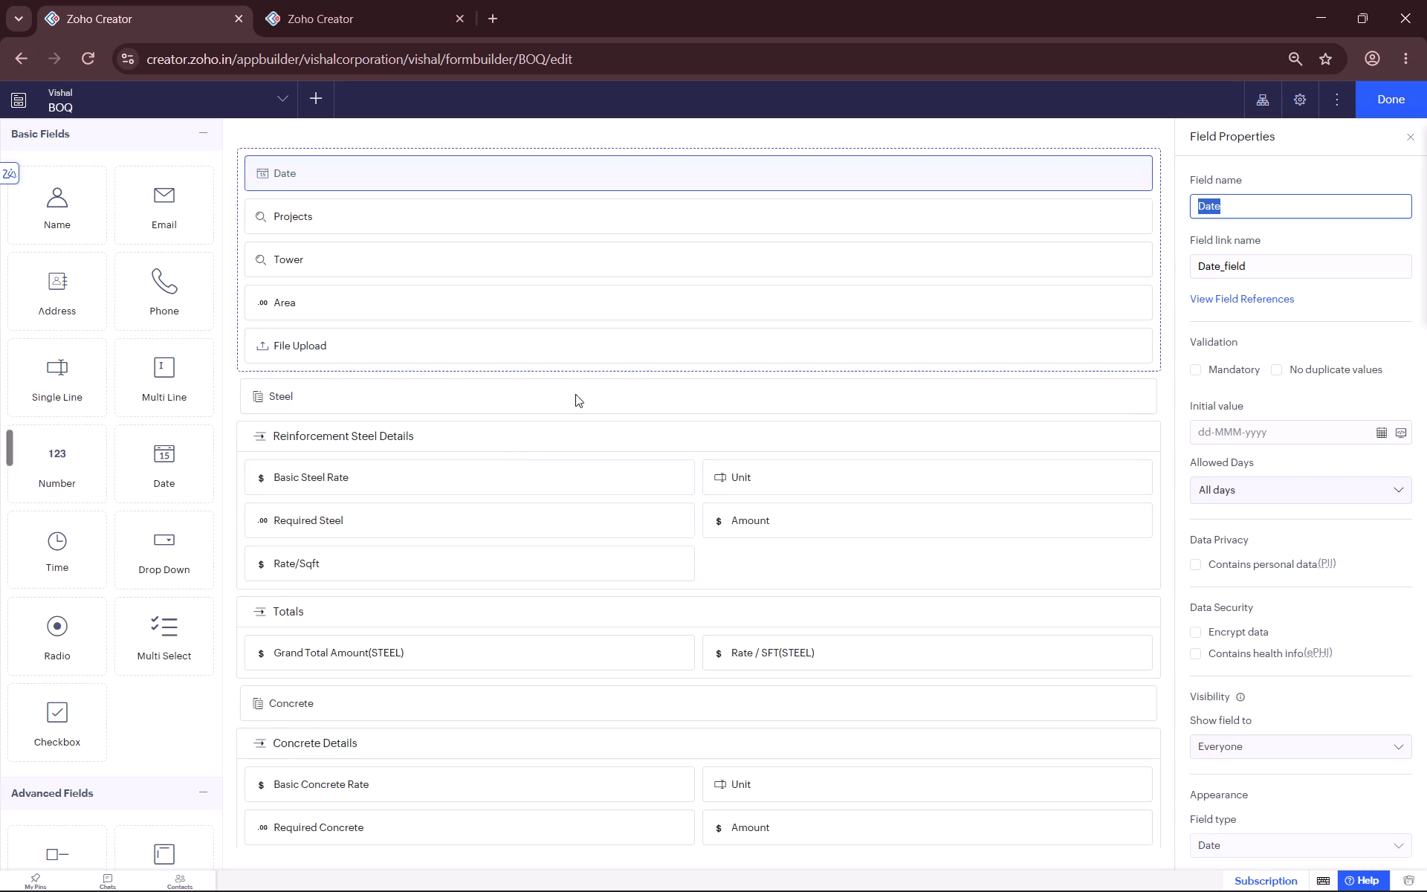
Copy the text "Towers Report" from the colleague's rename request in Cliq and return to the BOQ form builder.
{"action": "key", "text": "alt+Tab"}
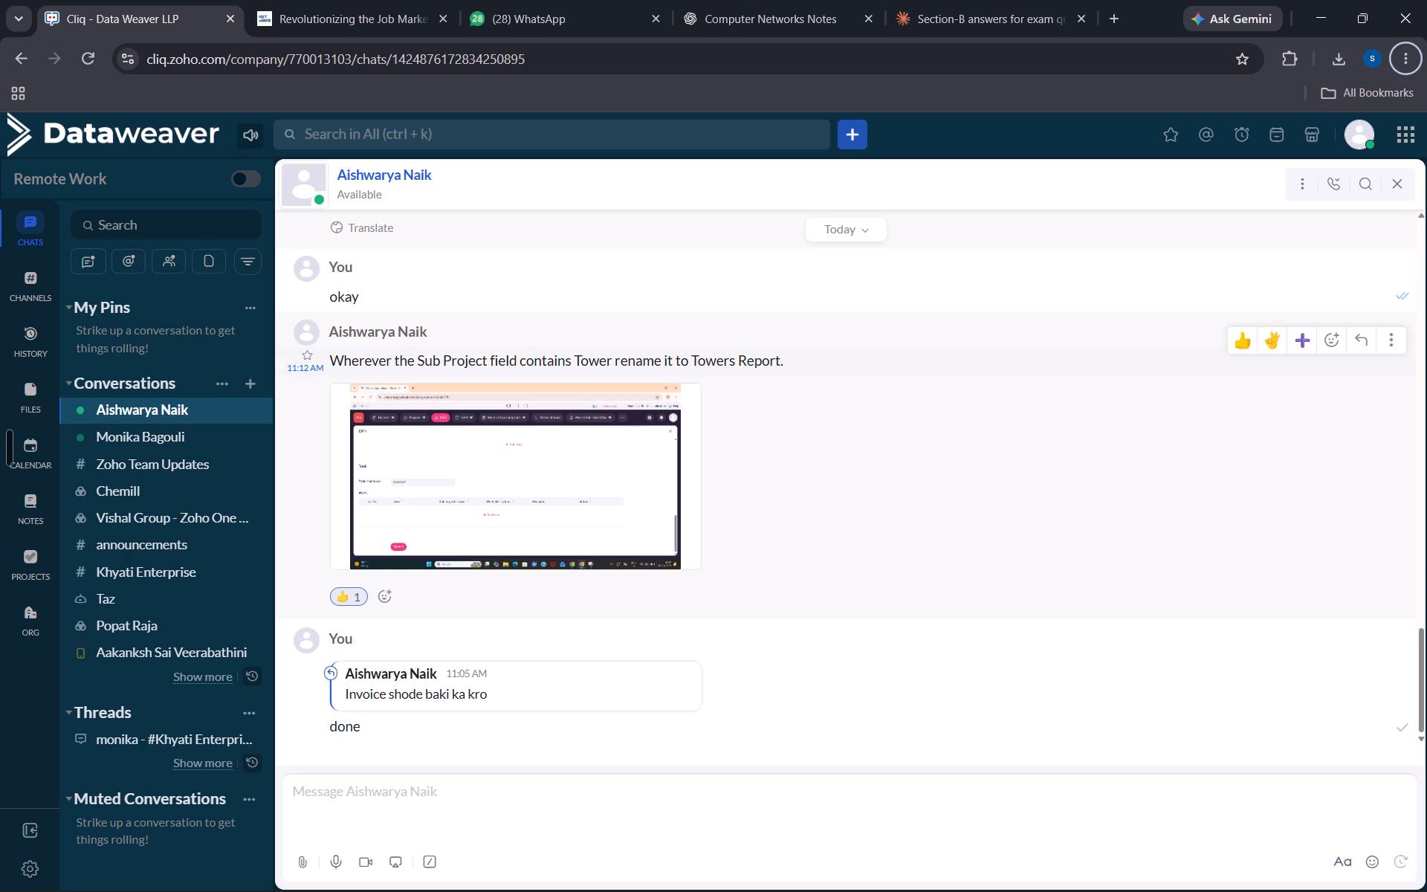
{"action": "left_click_drag", "start_coordinate": [780, 358], "coordinate": [699, 353]}
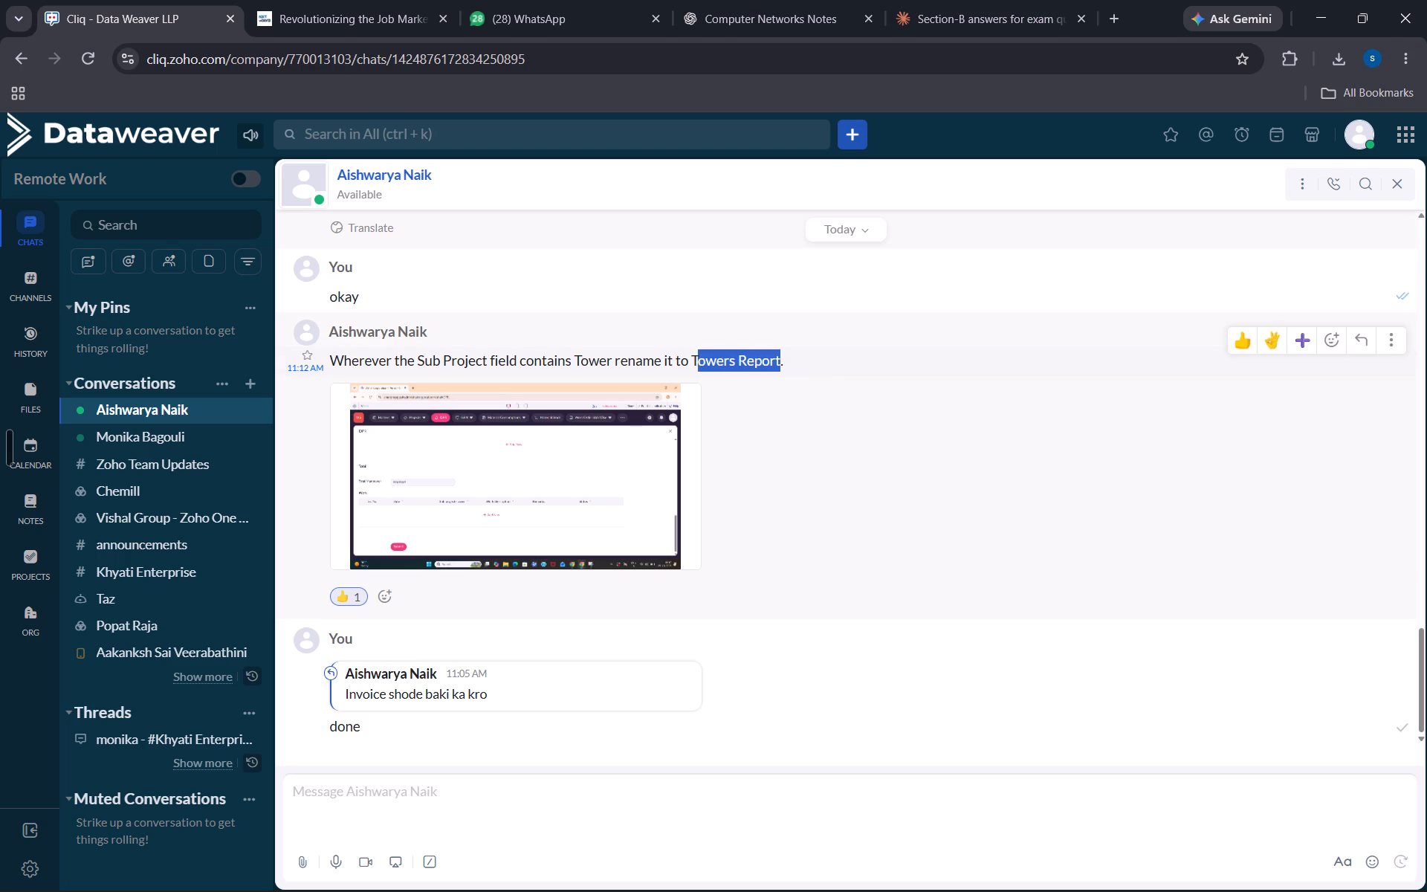
{"action": "left_click_drag", "start_coordinate": [699, 353], "coordinate": [691, 349]}
{"action": "key", "text": "ctrl+c"}
{"action": "key", "text": "alt+Tab"}
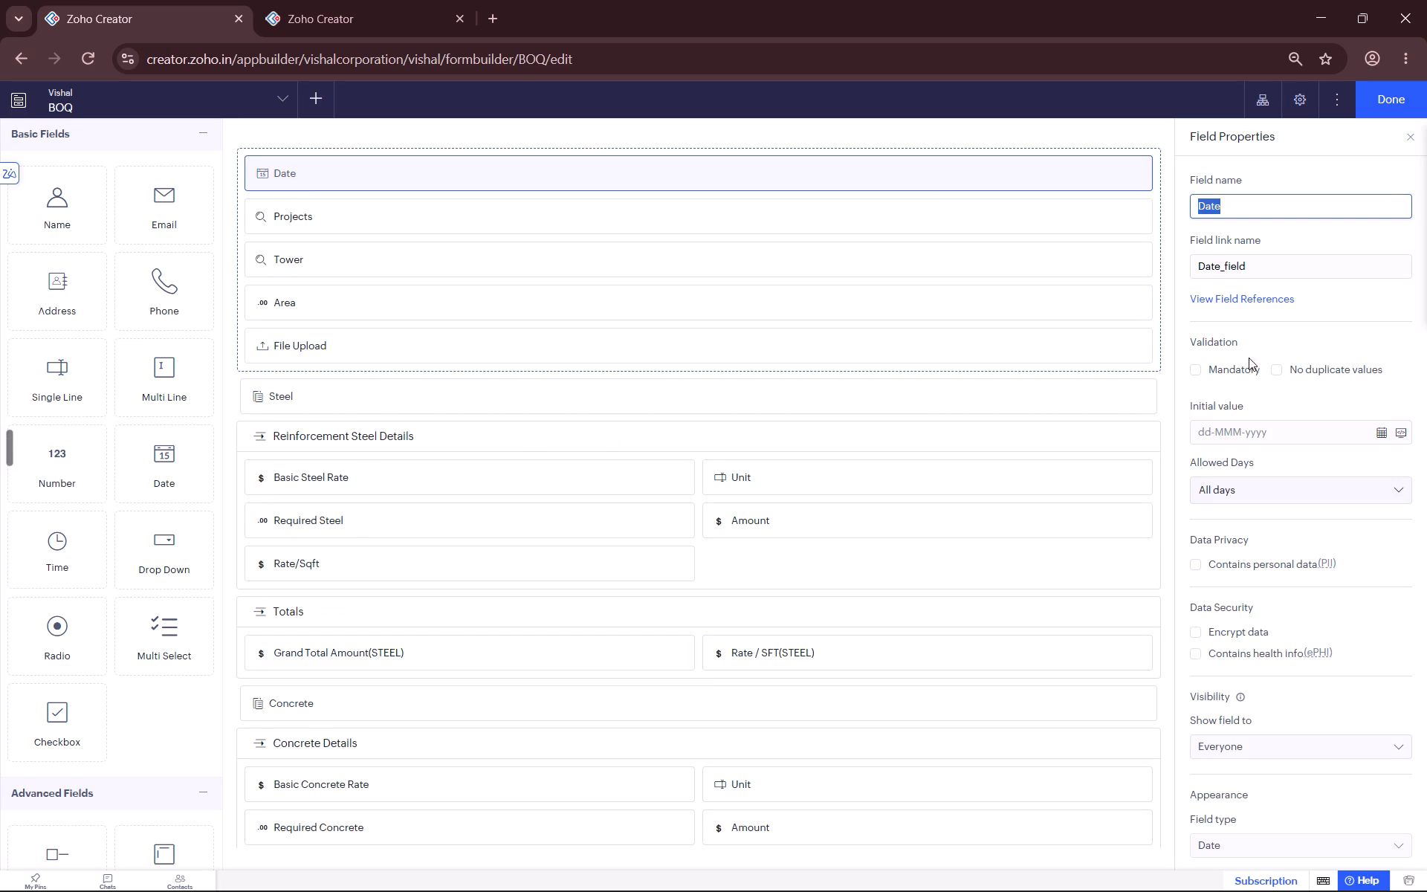
Inspect the BOQ form's Steel and Concrete subforms and its remaining fields for a Sub Project/Tower field.
{"action": "left_click", "coordinate": [807, 392]}
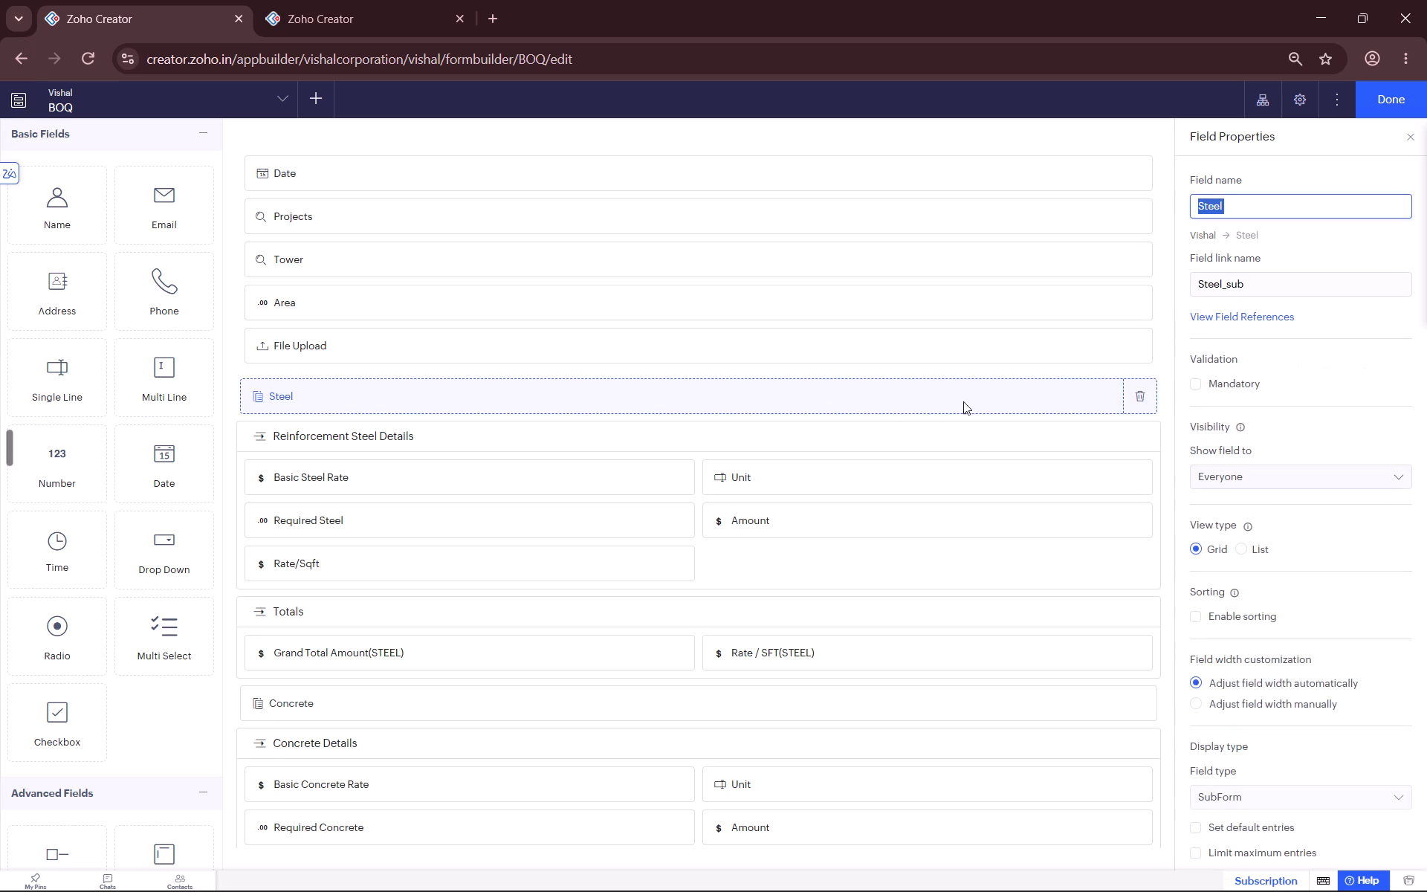
{"action": "left_click", "coordinate": [1243, 235]}
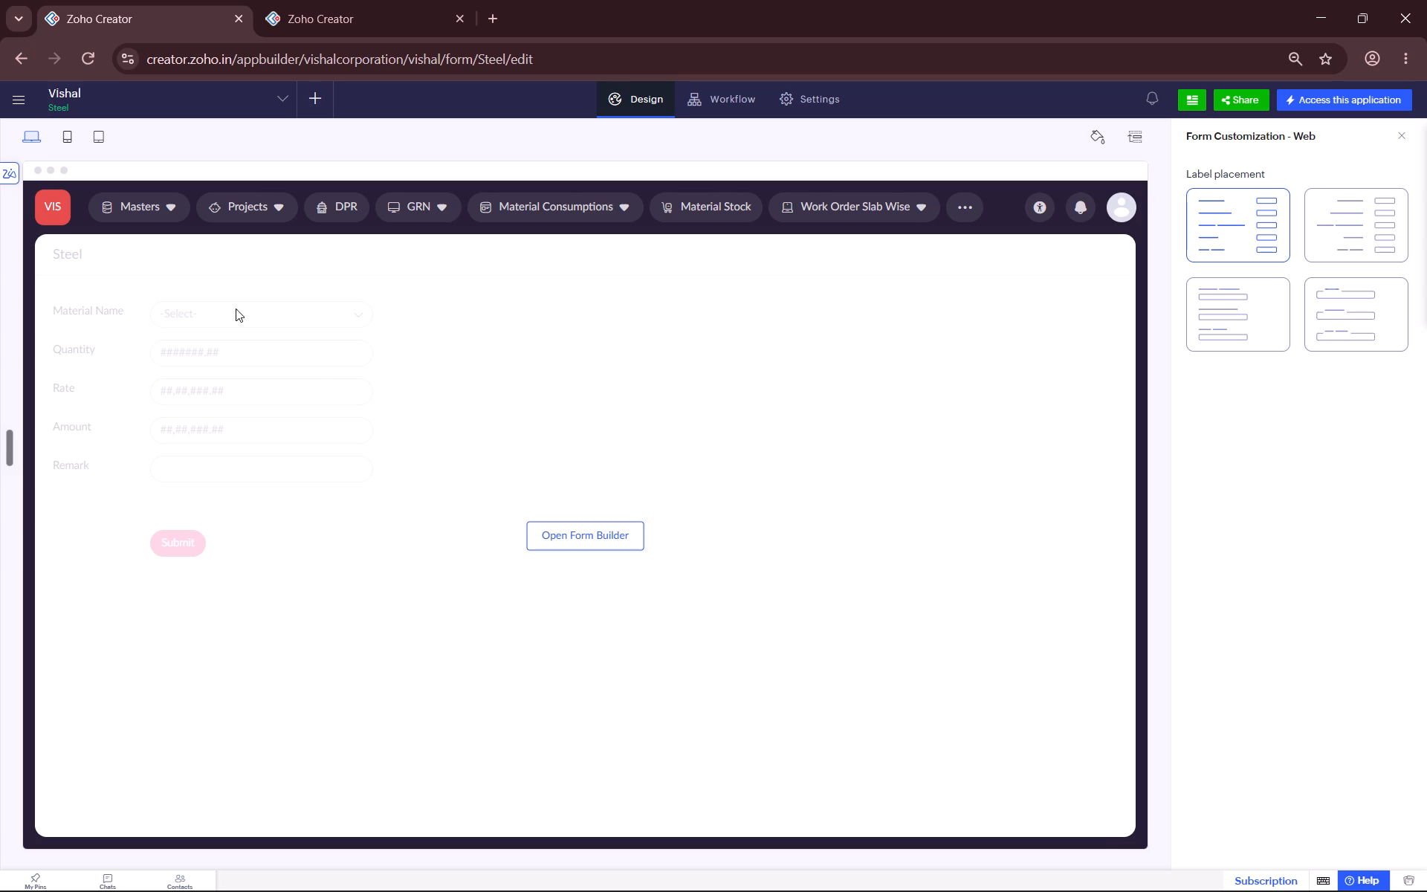
{"action": "left_click", "coordinate": [13, 56]}
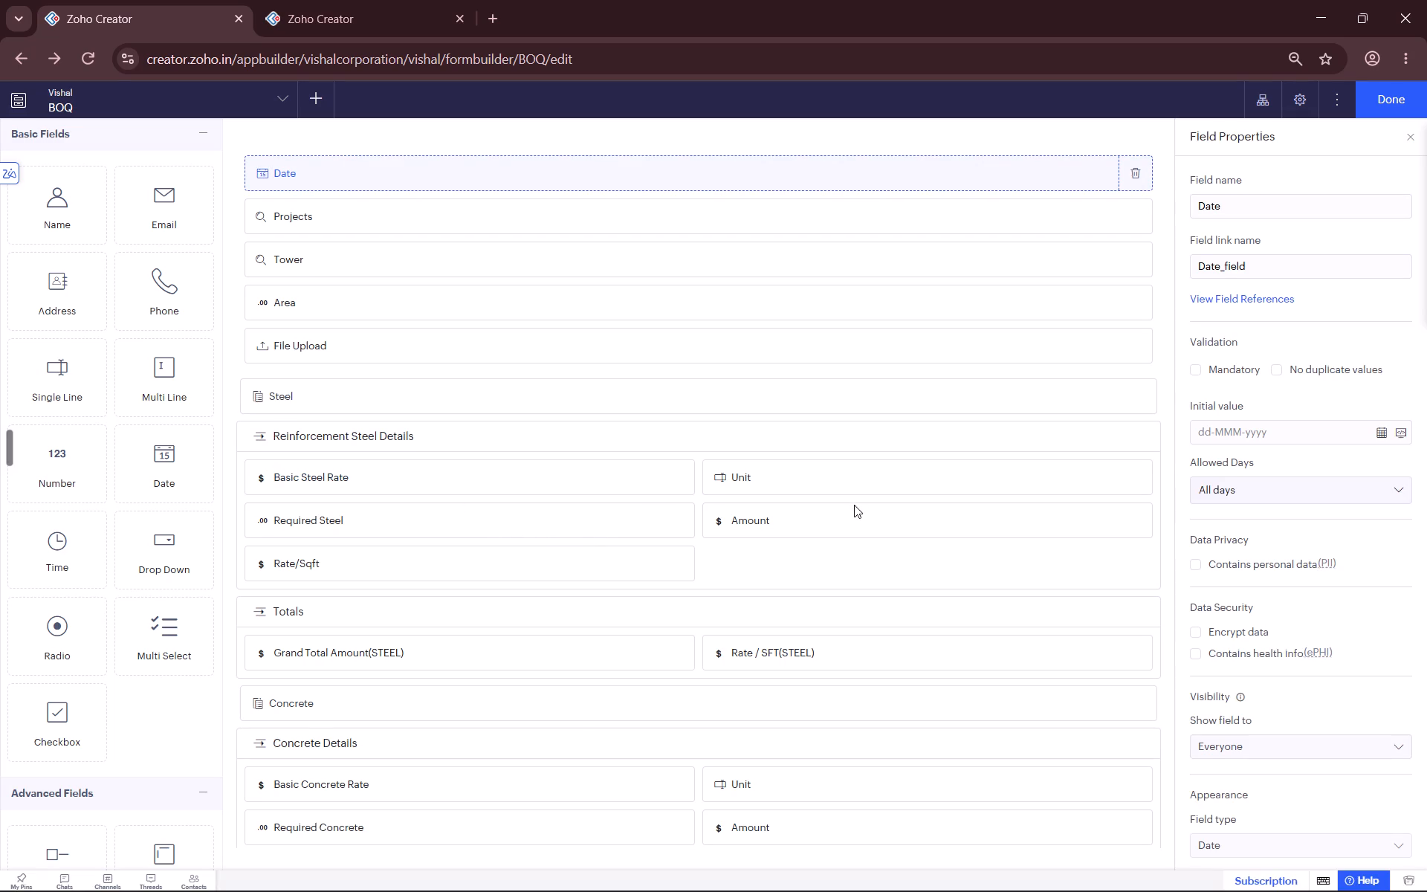
{"action": "left_click", "coordinate": [491, 699]}
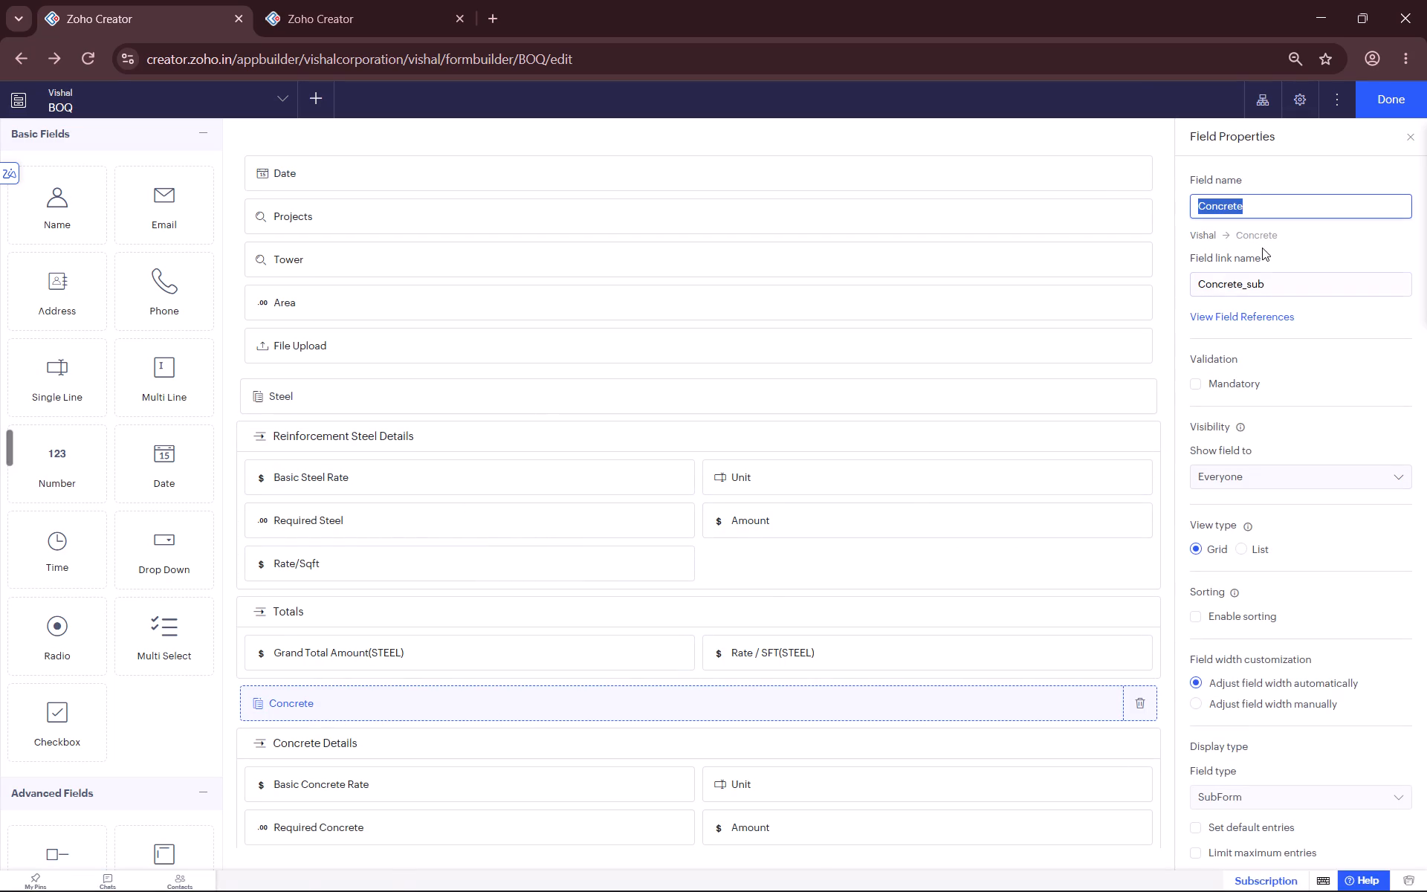
{"action": "left_click", "coordinate": [1262, 230]}
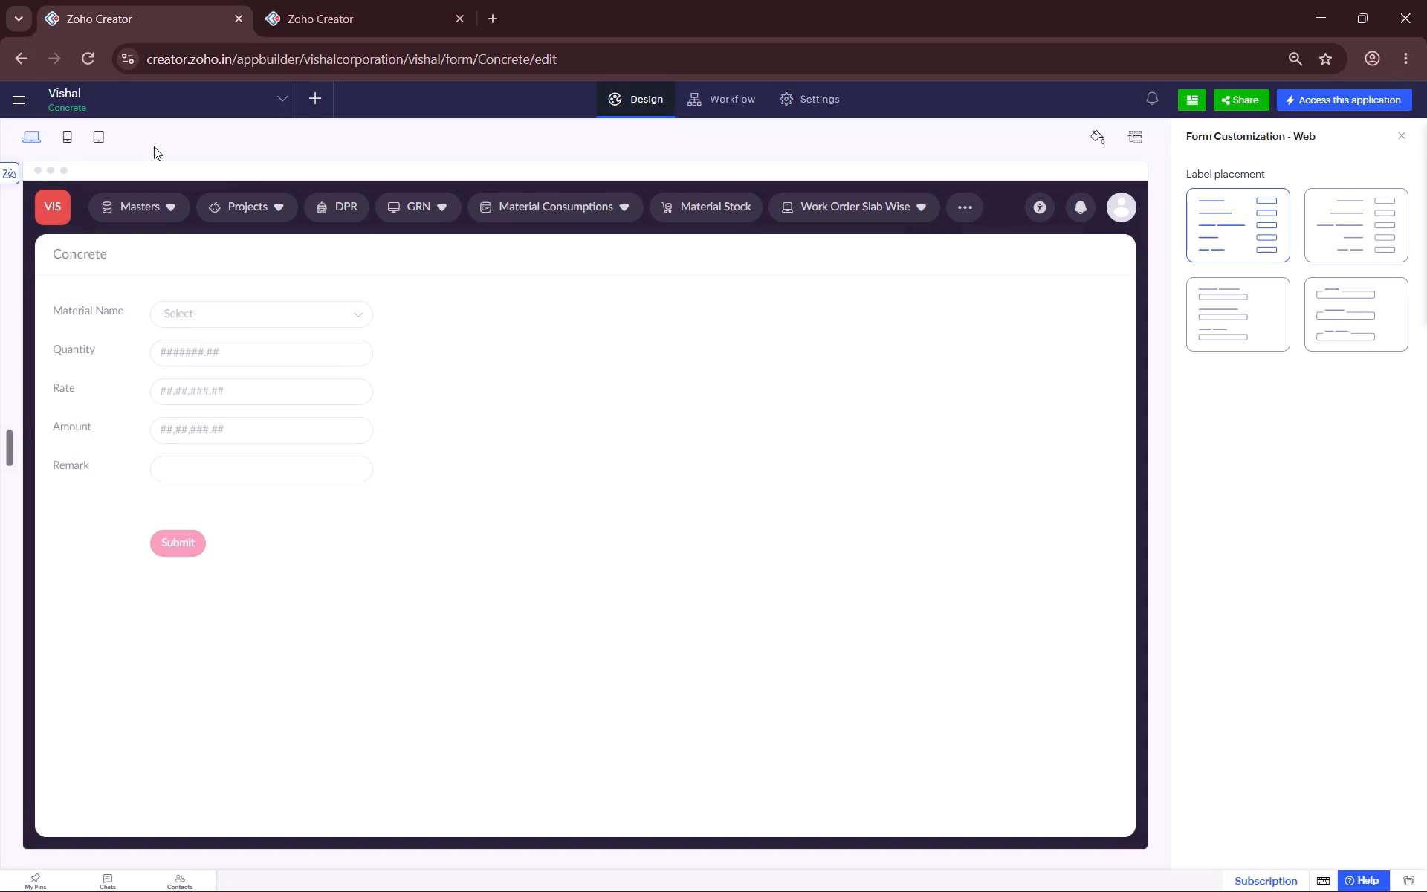
{"action": "left_click", "coordinate": [25, 63]}
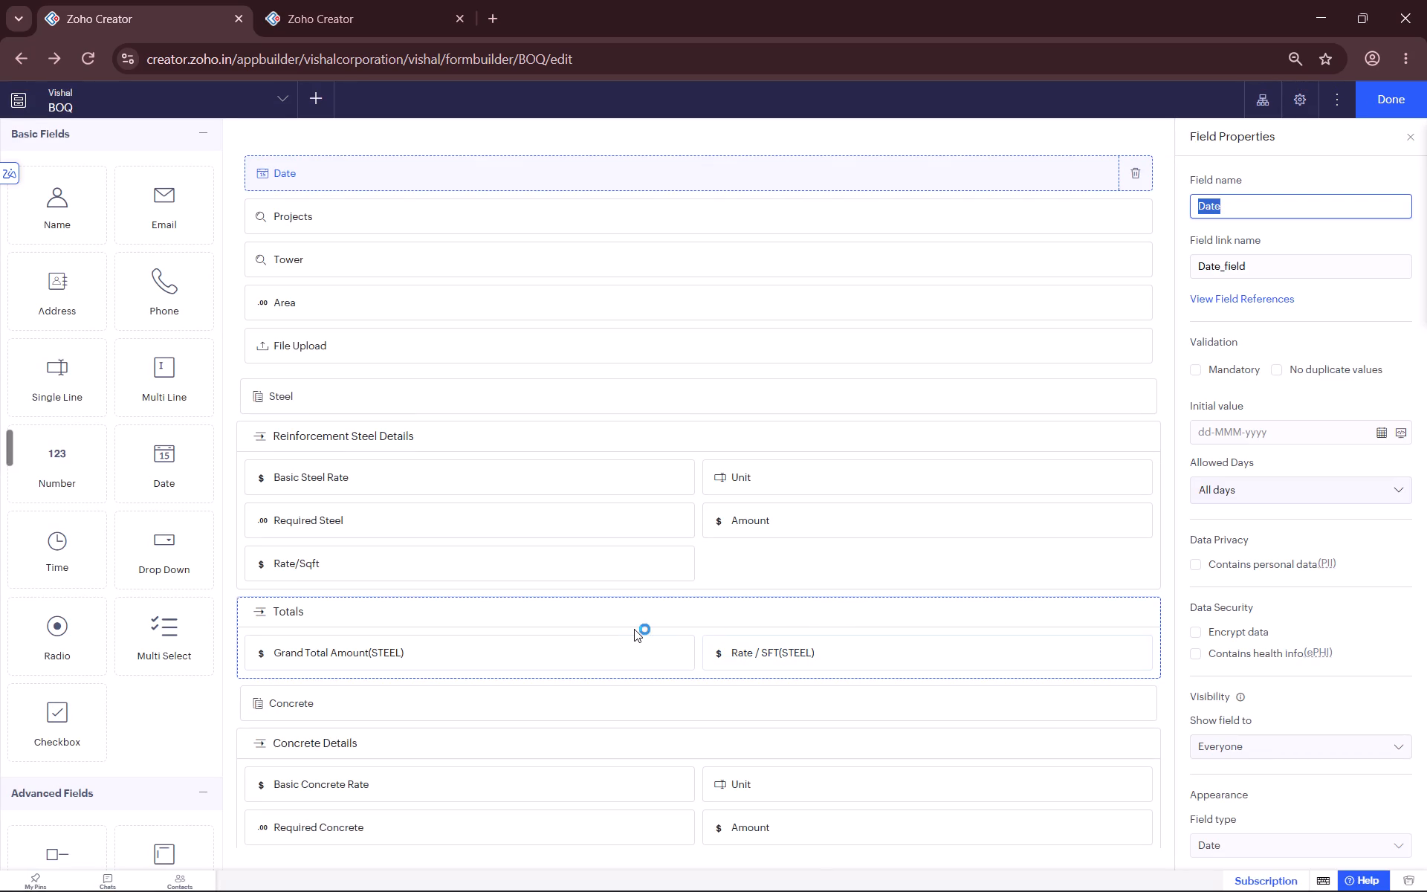
{"action": "scroll", "coordinate": [634, 630], "scroll_direction": "down", "scroll_amount": 1}
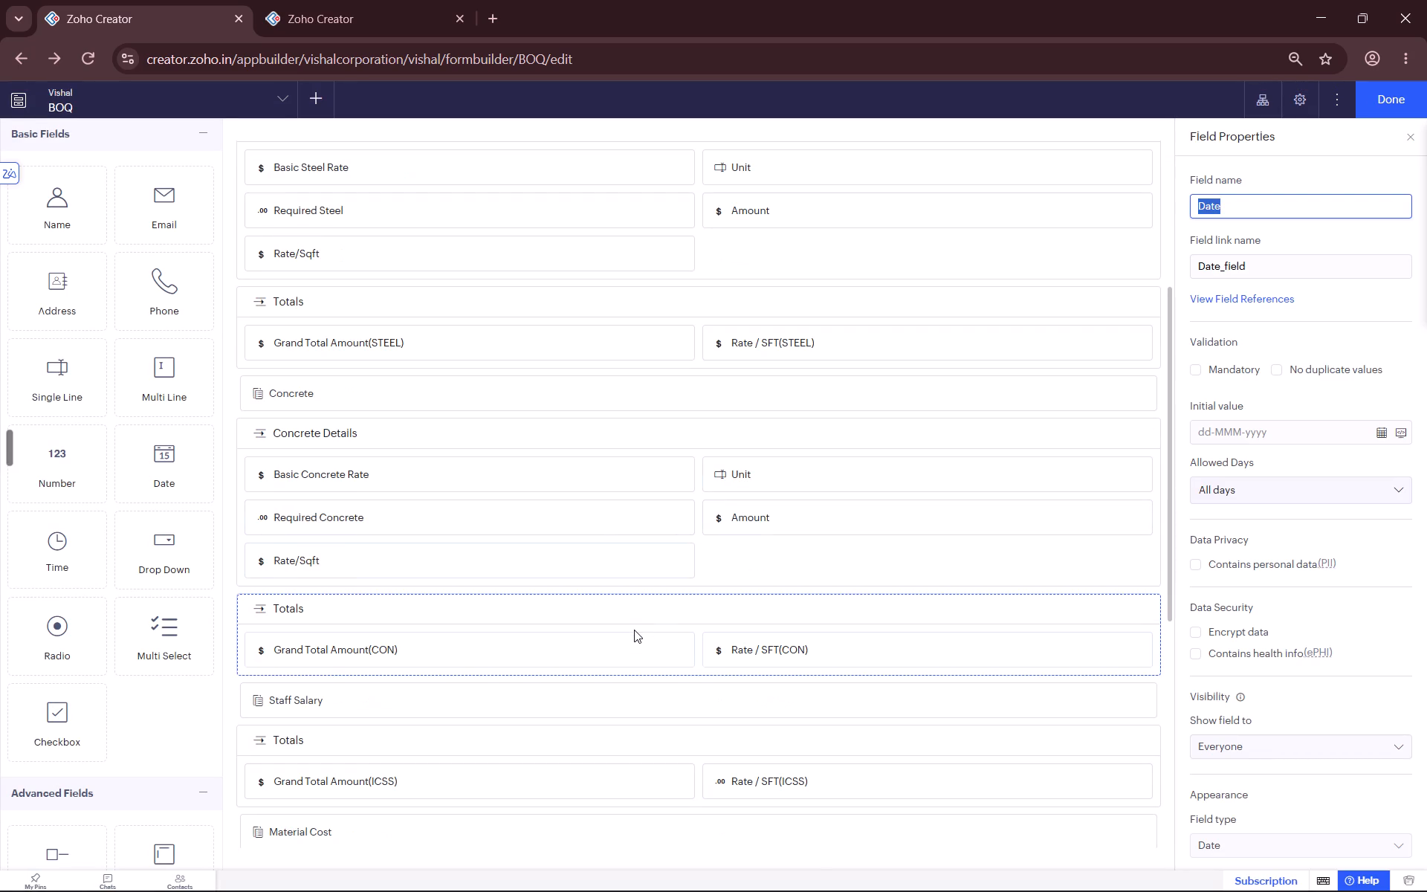
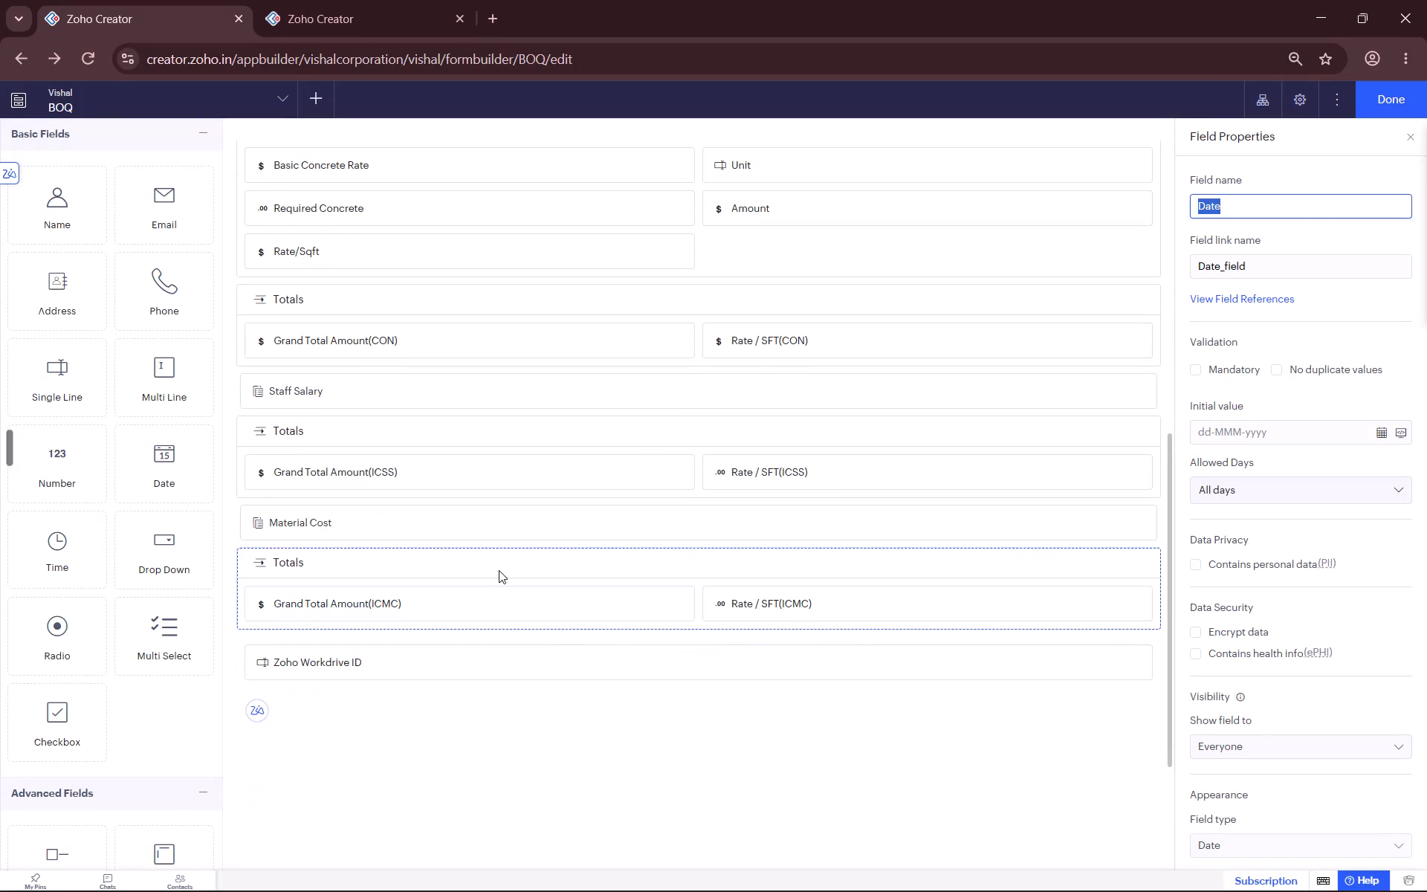
Open the BOQ form's Staff Salary subform, check its source form for a Sub Project/Tower field, and return to the BOQ form builder.
{"action": "left_click", "coordinate": [365, 393]}
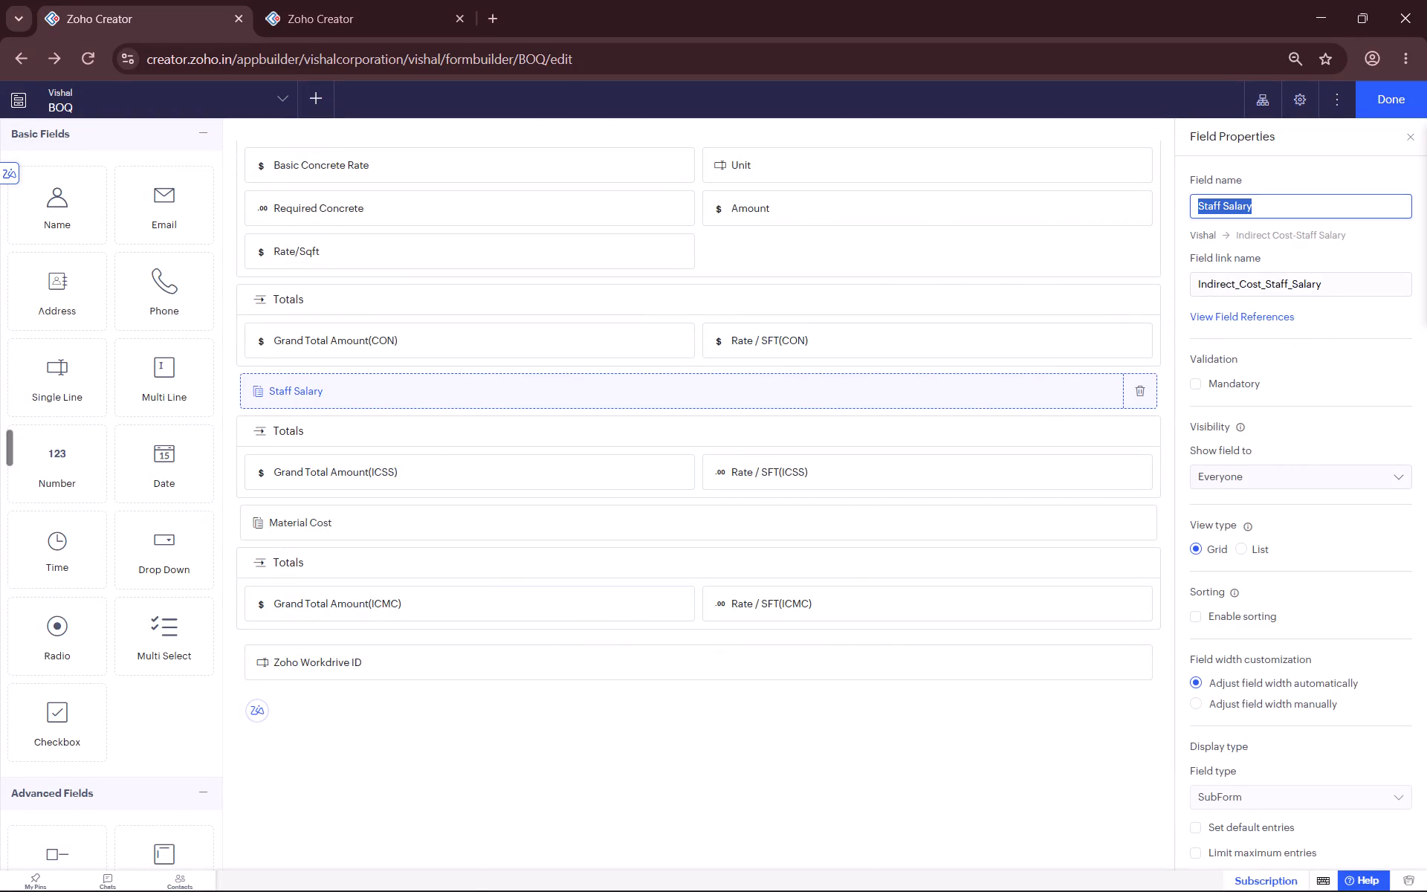
{"action": "left_click", "coordinate": [1307, 230]}
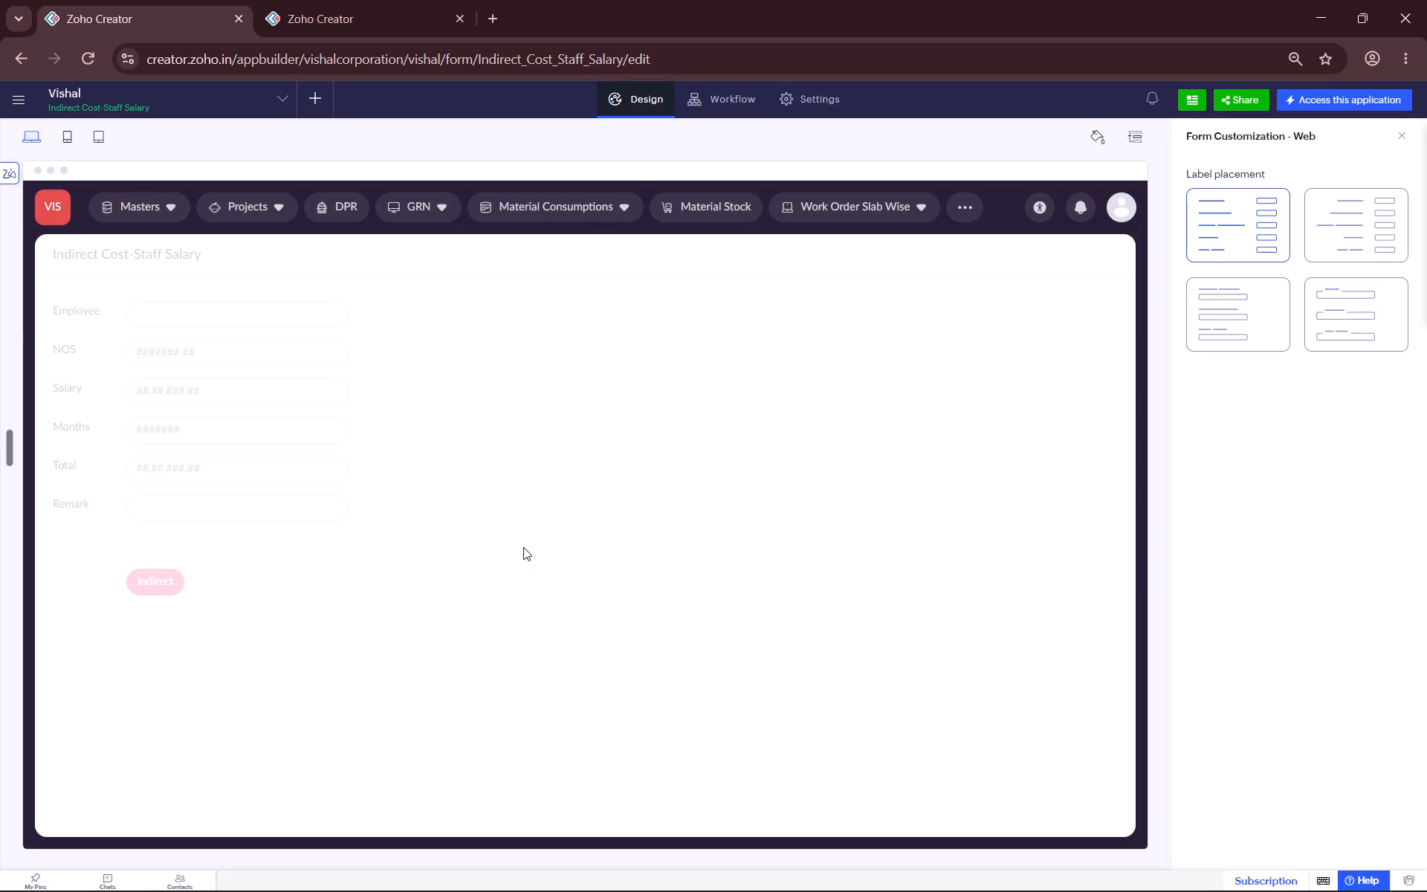
{"action": "left_click", "coordinate": [10, 65]}
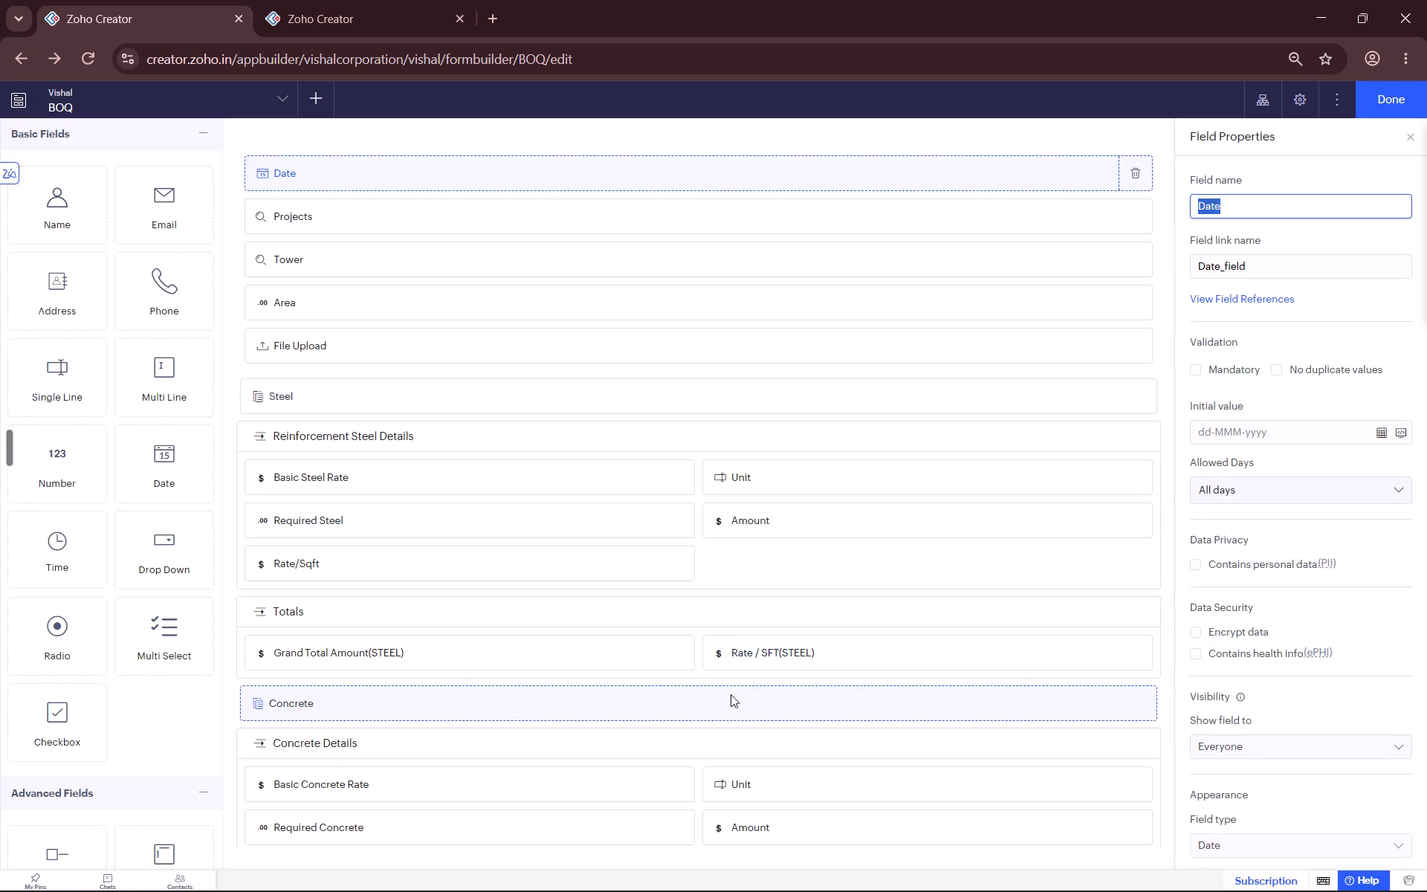
{"action": "scroll", "coordinate": [696, 638], "scroll_direction": "down", "scroll_amount": 1}
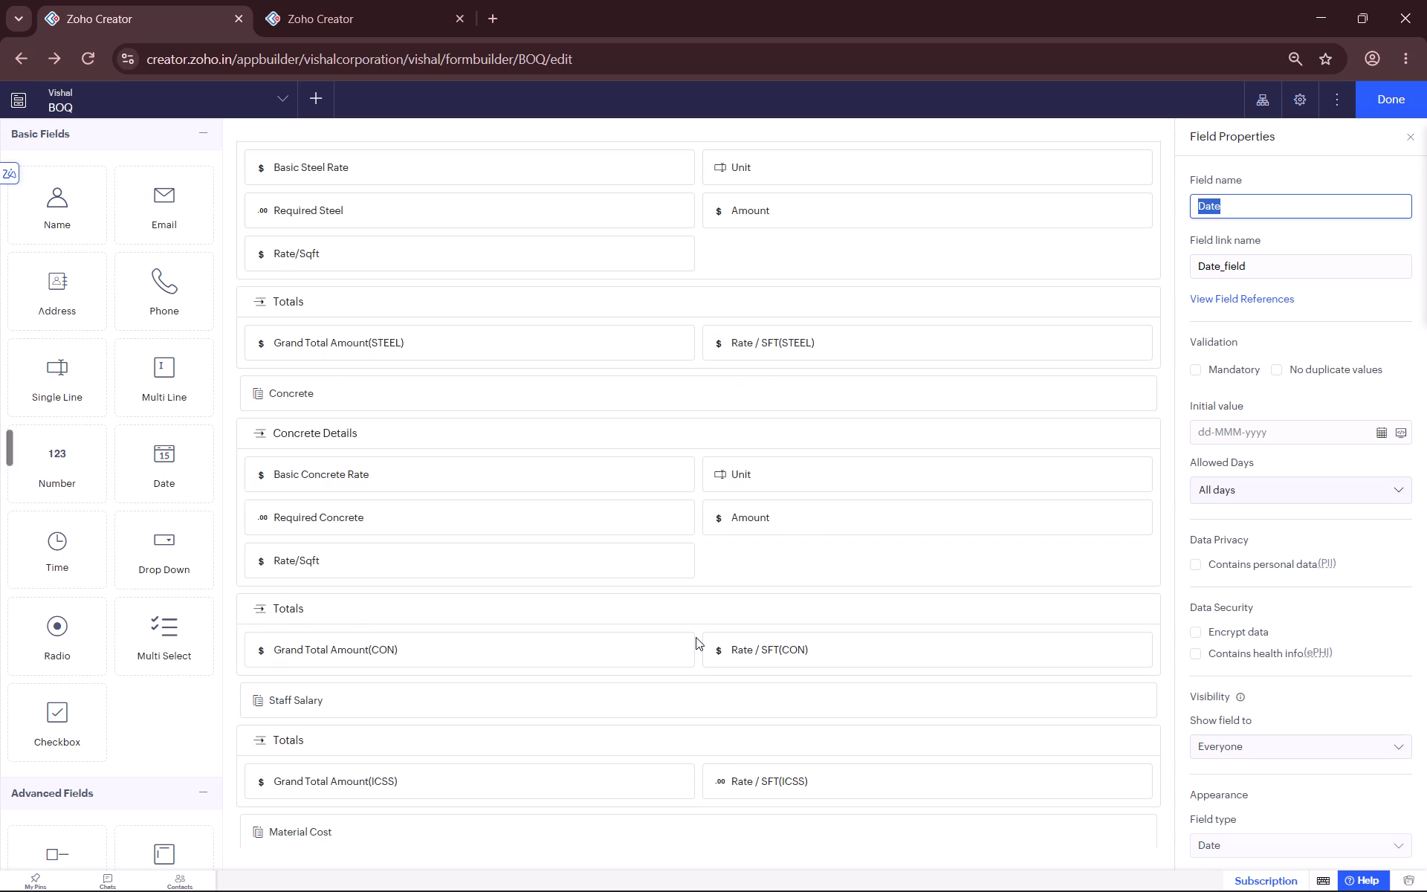
{"action": "scroll", "coordinate": [696, 637], "scroll_direction": "down", "scroll_amount": 1}
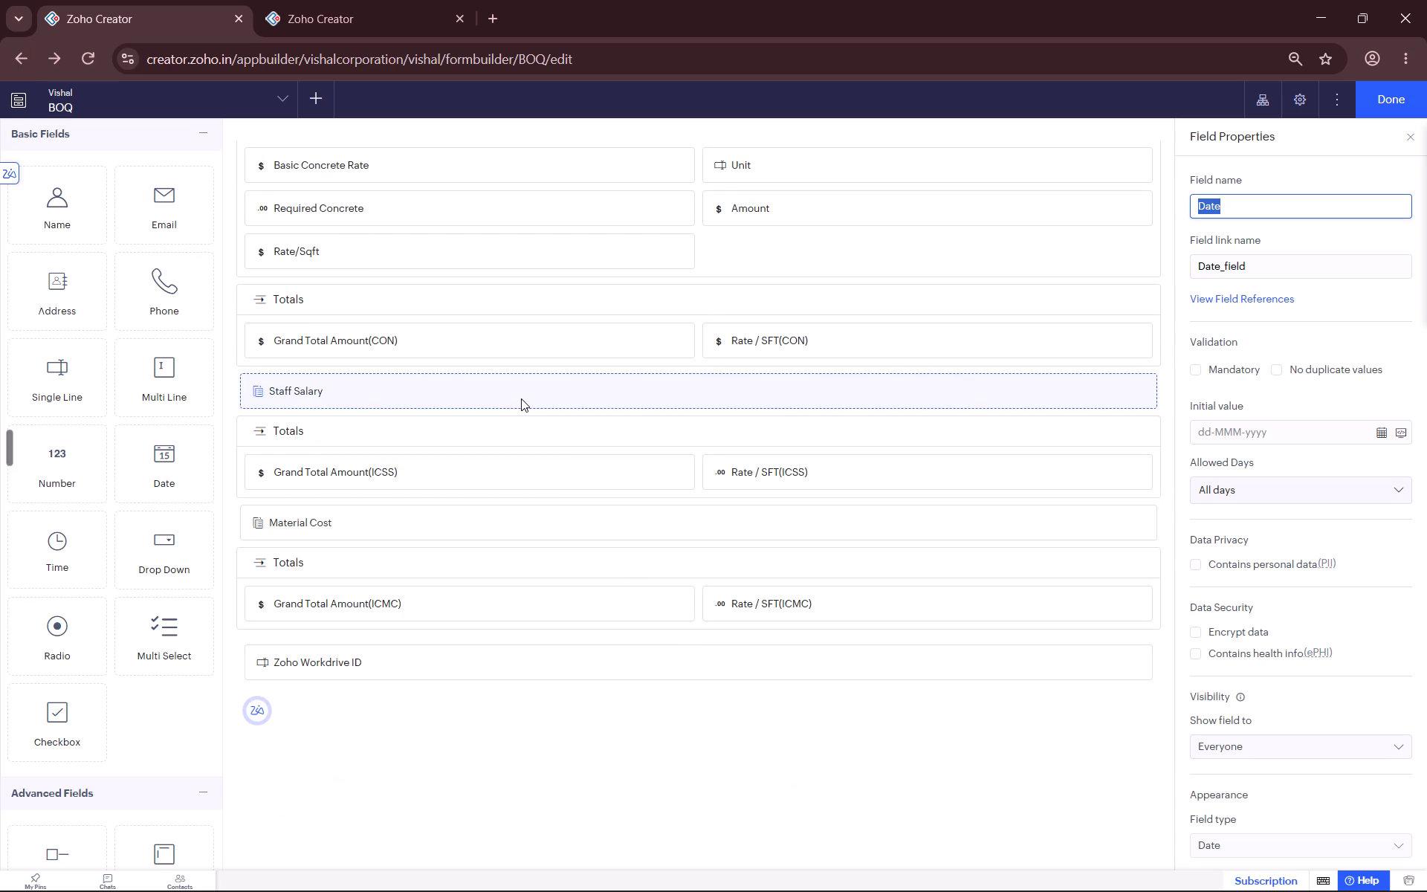
{"action": "left_click", "coordinate": [521, 397]}
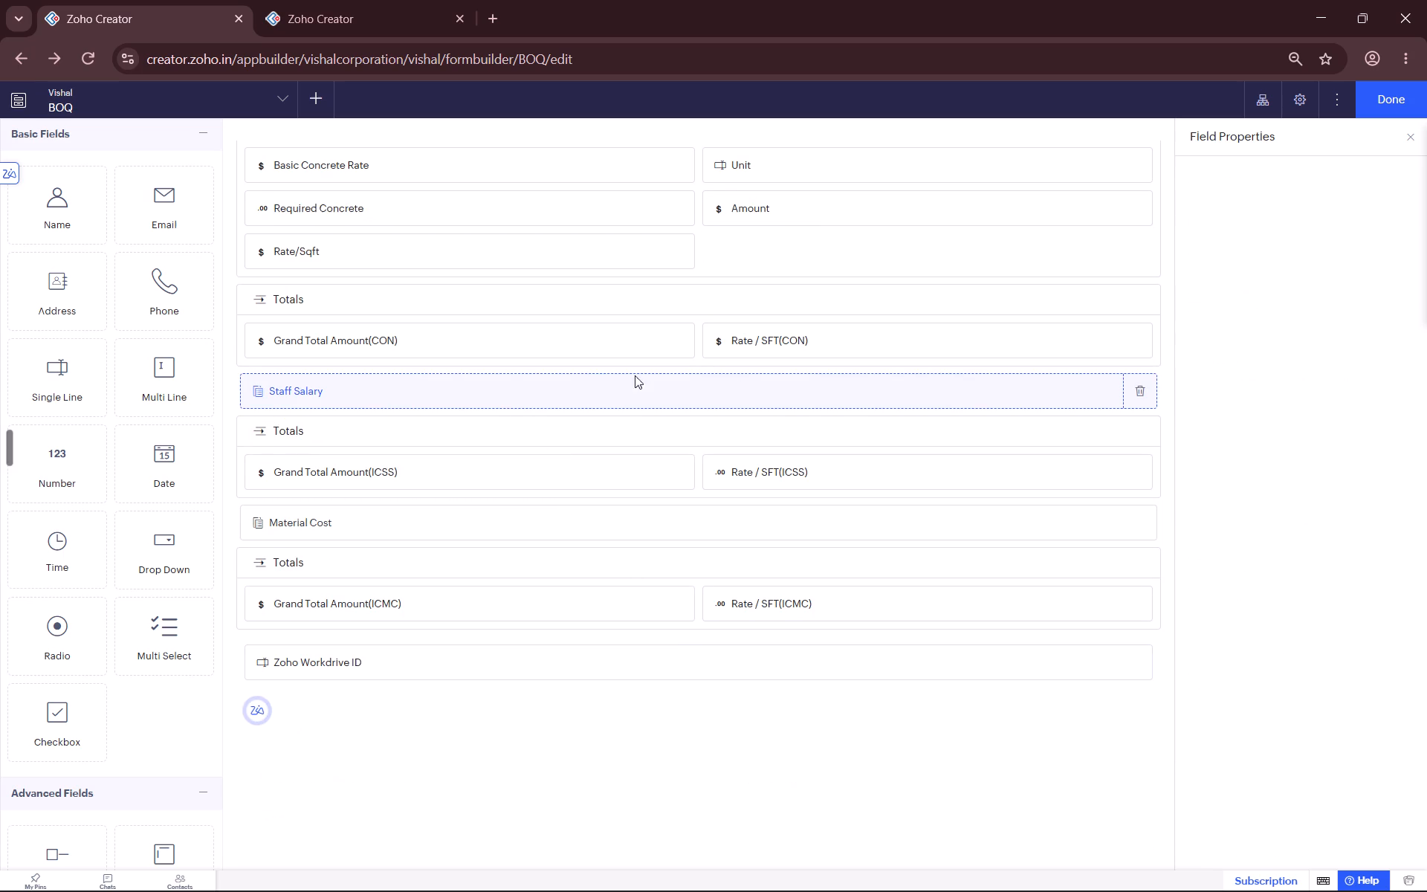
{"action": "left_click", "coordinate": [1273, 232]}
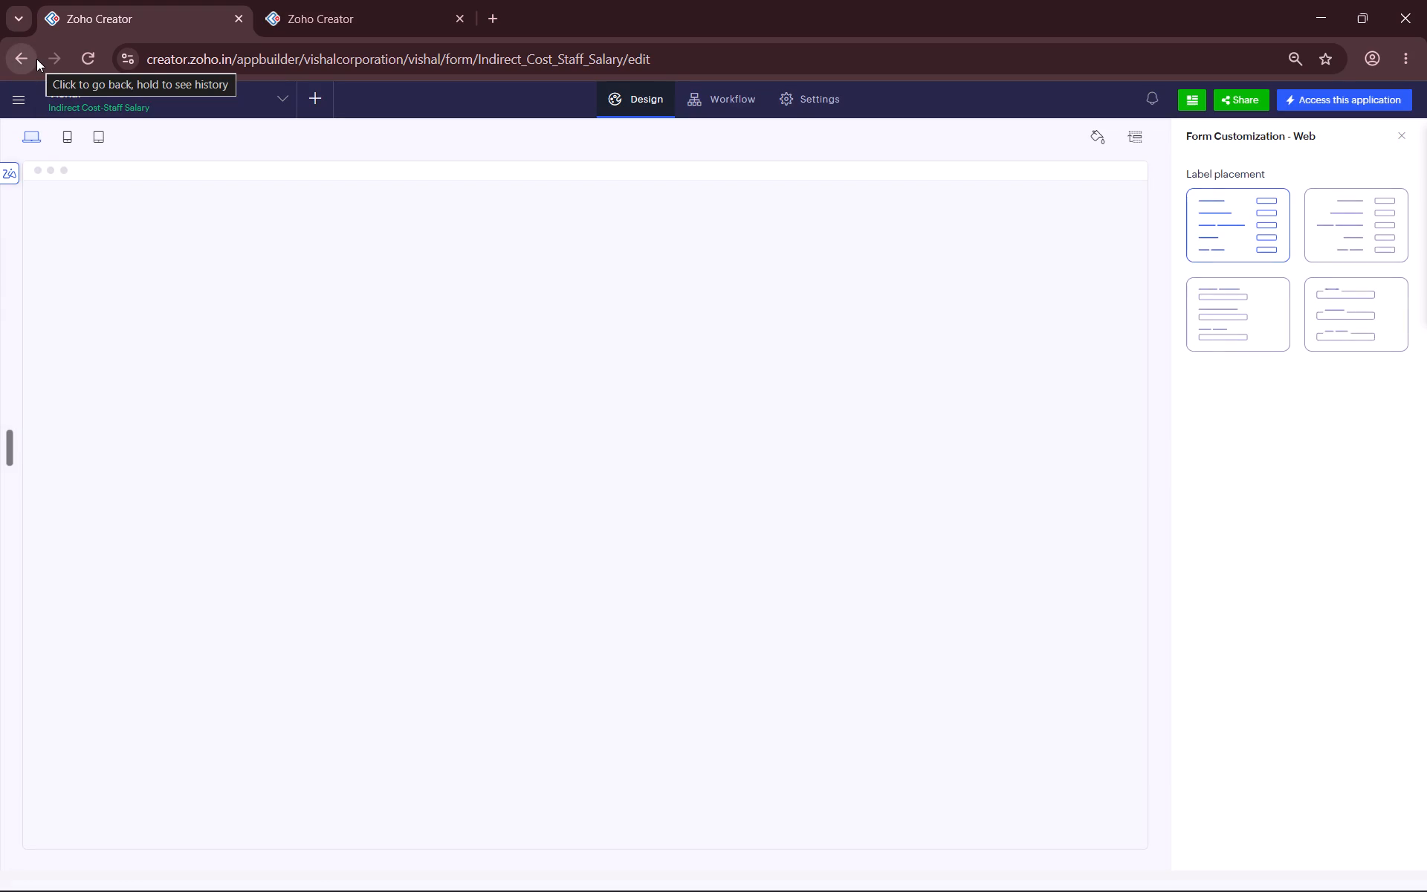
{"action": "left_click", "coordinate": [90, 51]}
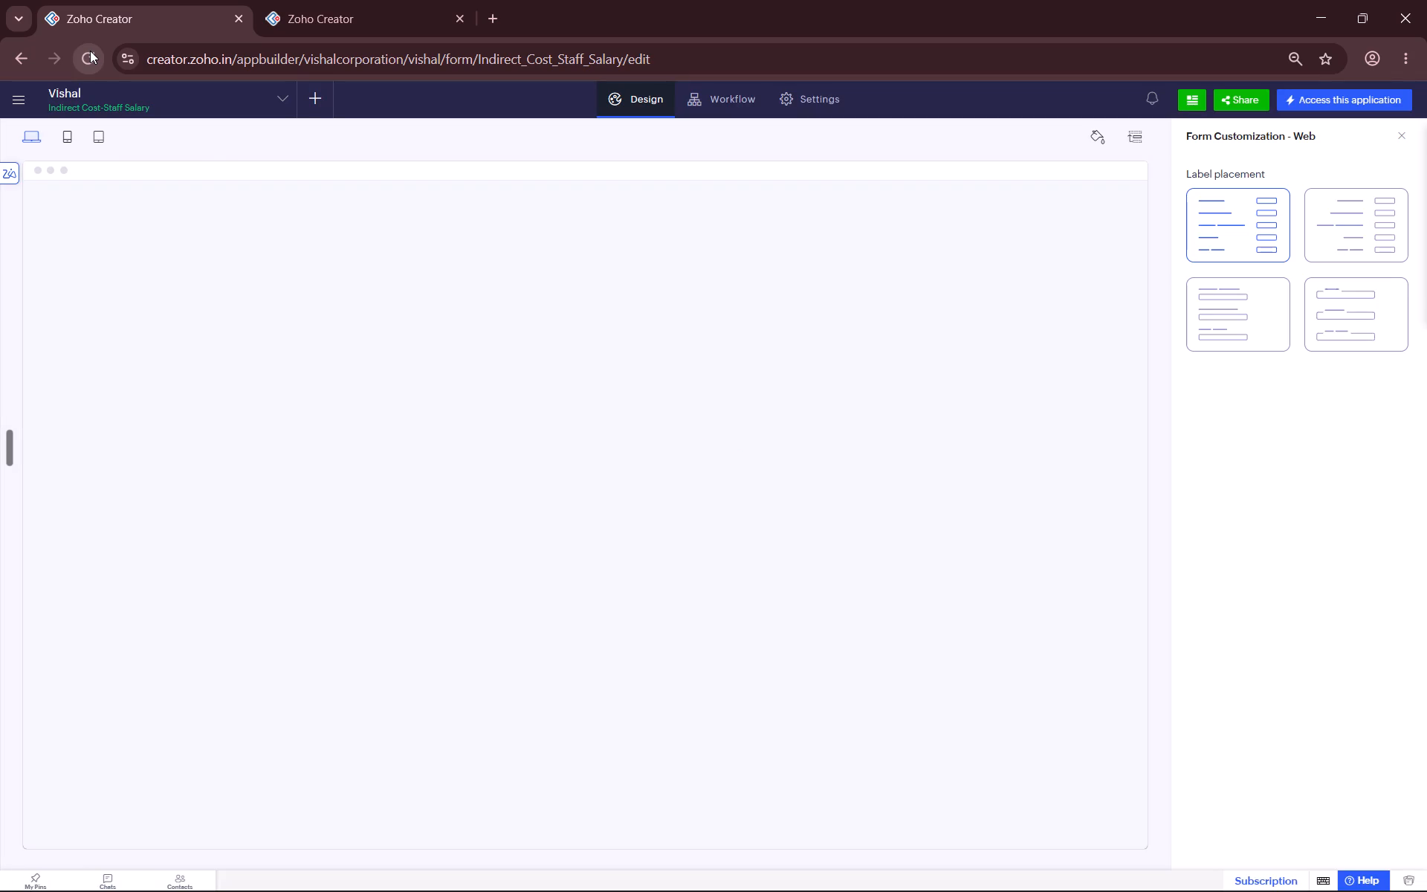
{"action": "left_click", "coordinate": [20, 62]}
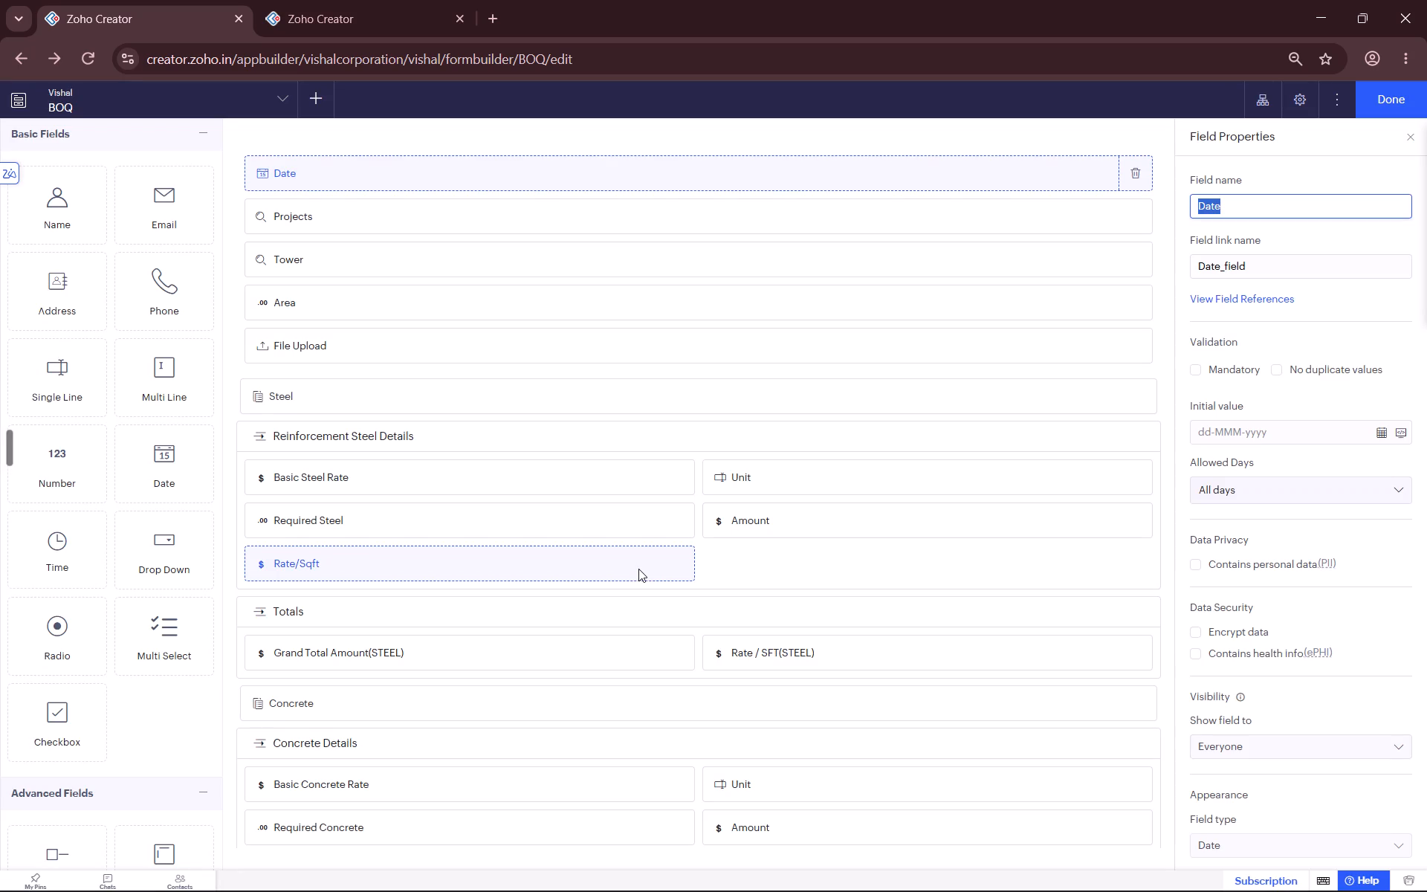
Open the BOQ form's Material Cost subform, check its source form for a Sub Project/Tower field, and return to the BOQ form builder.
{"action": "scroll", "coordinate": [705, 631], "scroll_direction": "down", "scroll_amount": 1}
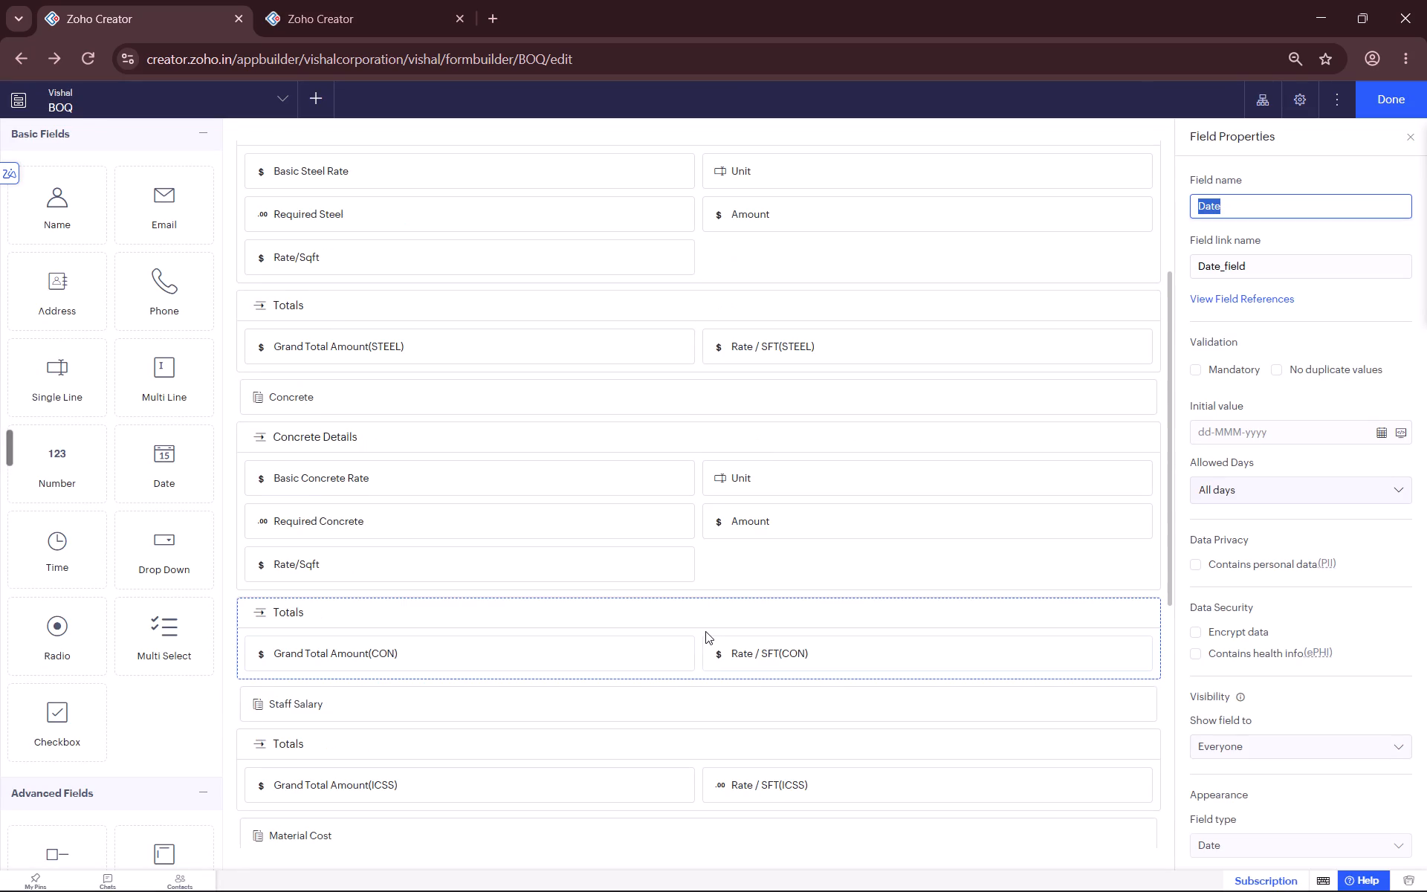
{"action": "scroll", "coordinate": [708, 631], "scroll_direction": "down", "scroll_amount": 2}
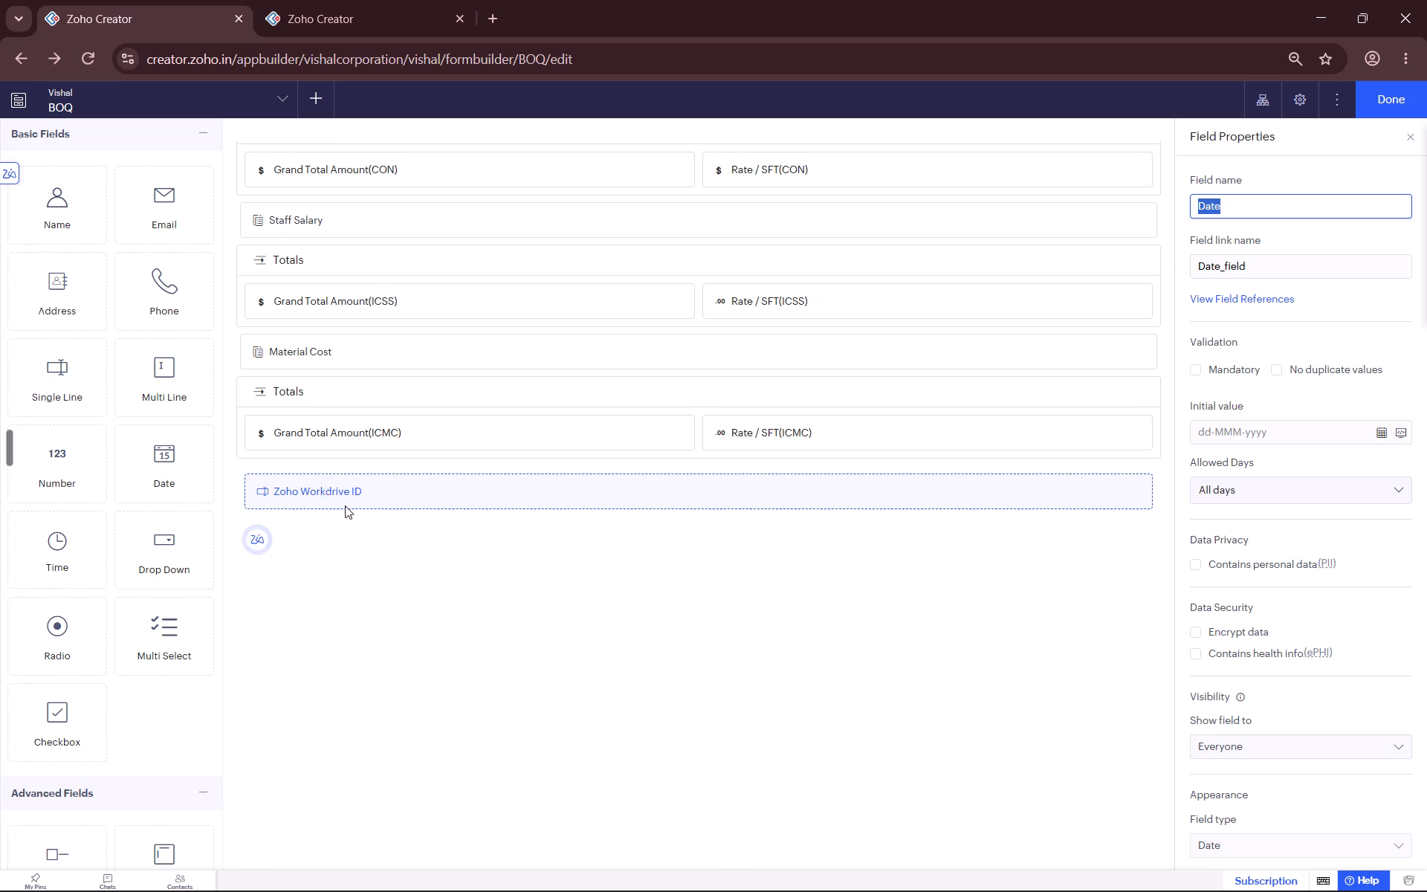
{"action": "left_click", "coordinate": [417, 348]}
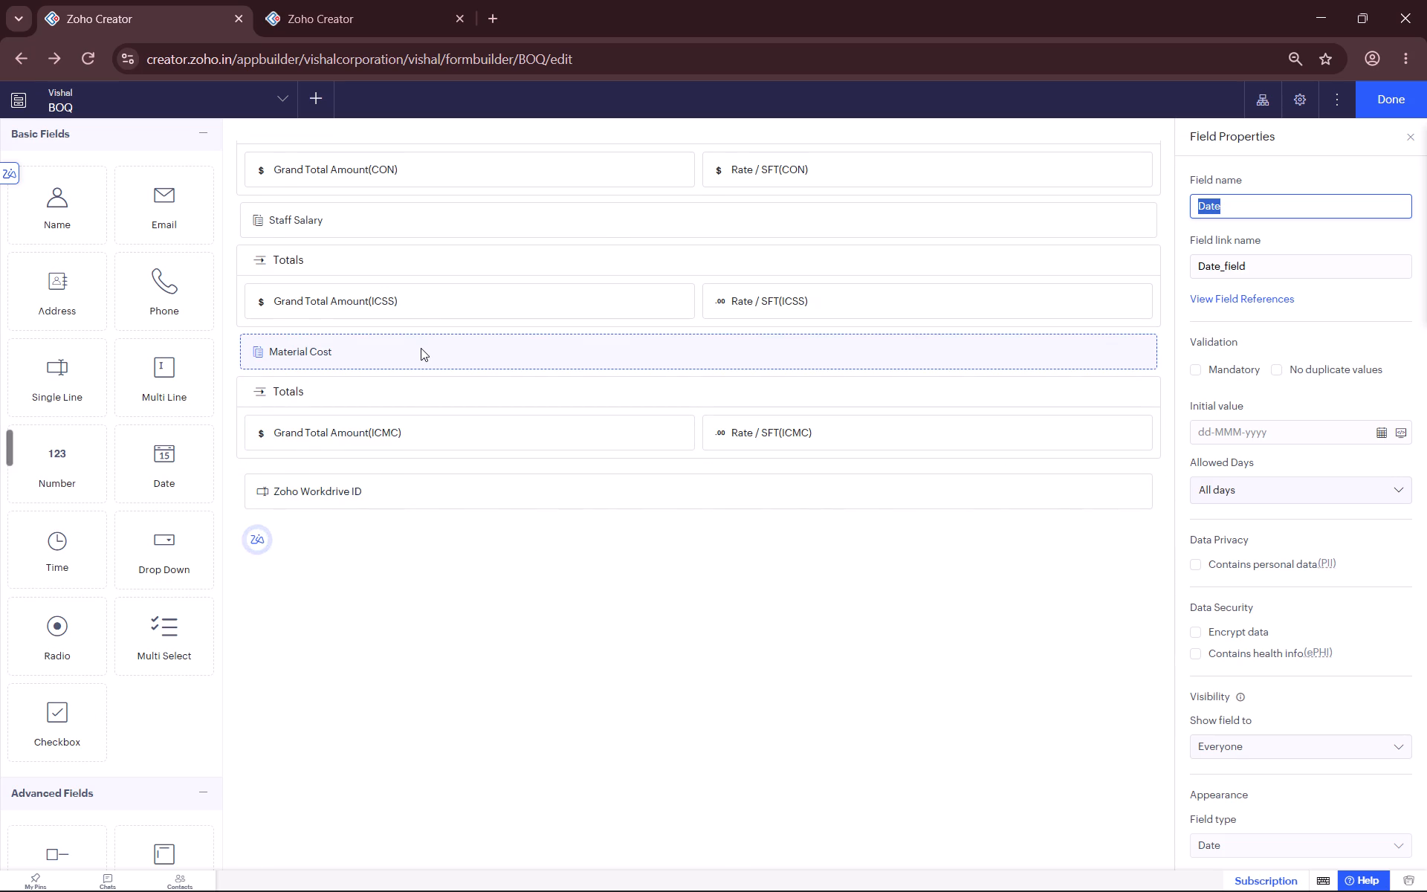
{"action": "left_click", "coordinate": [401, 389]}
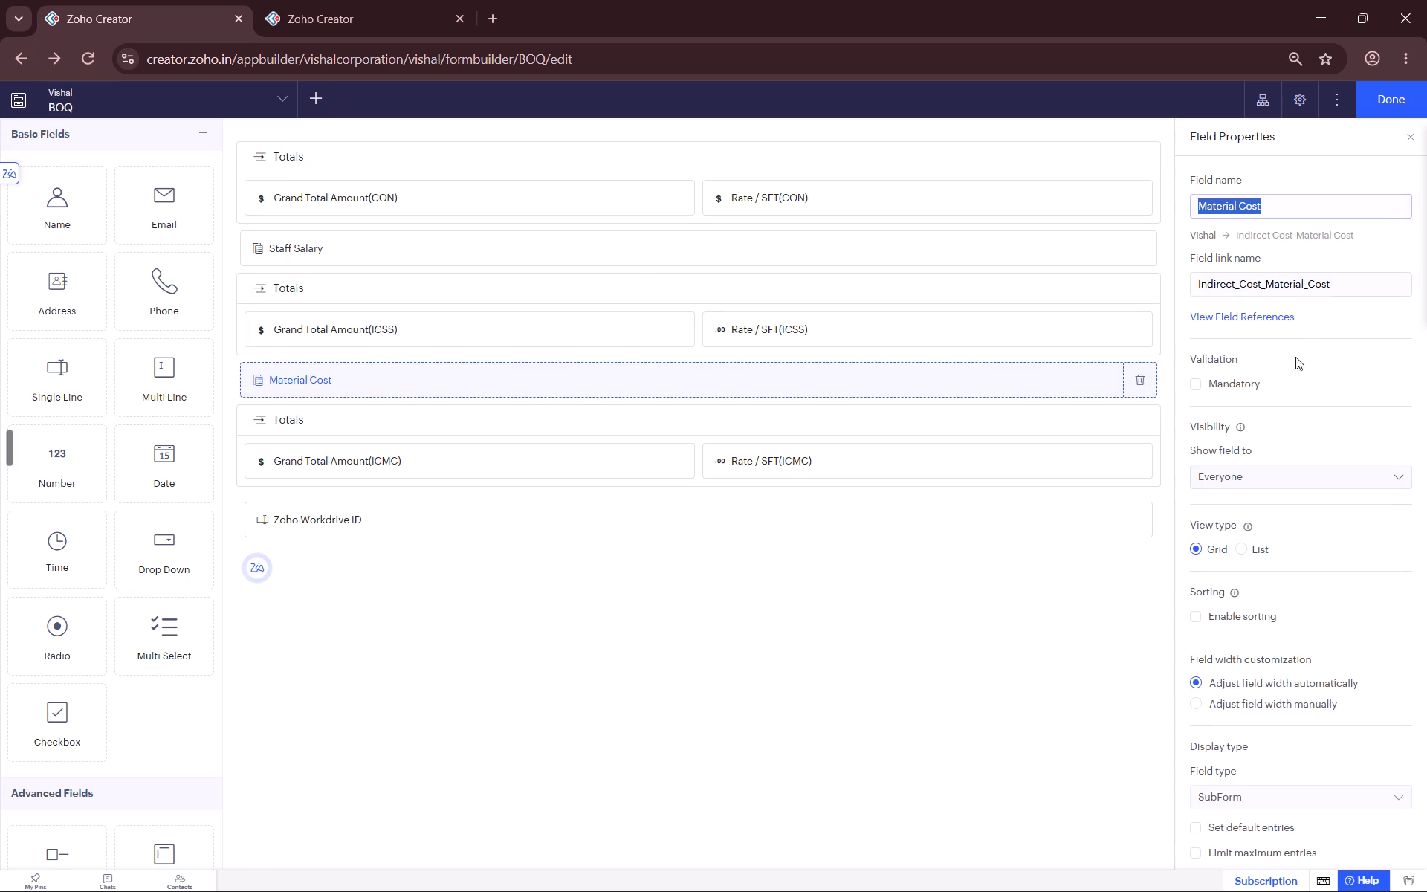
{"action": "left_click", "coordinate": [1268, 232]}
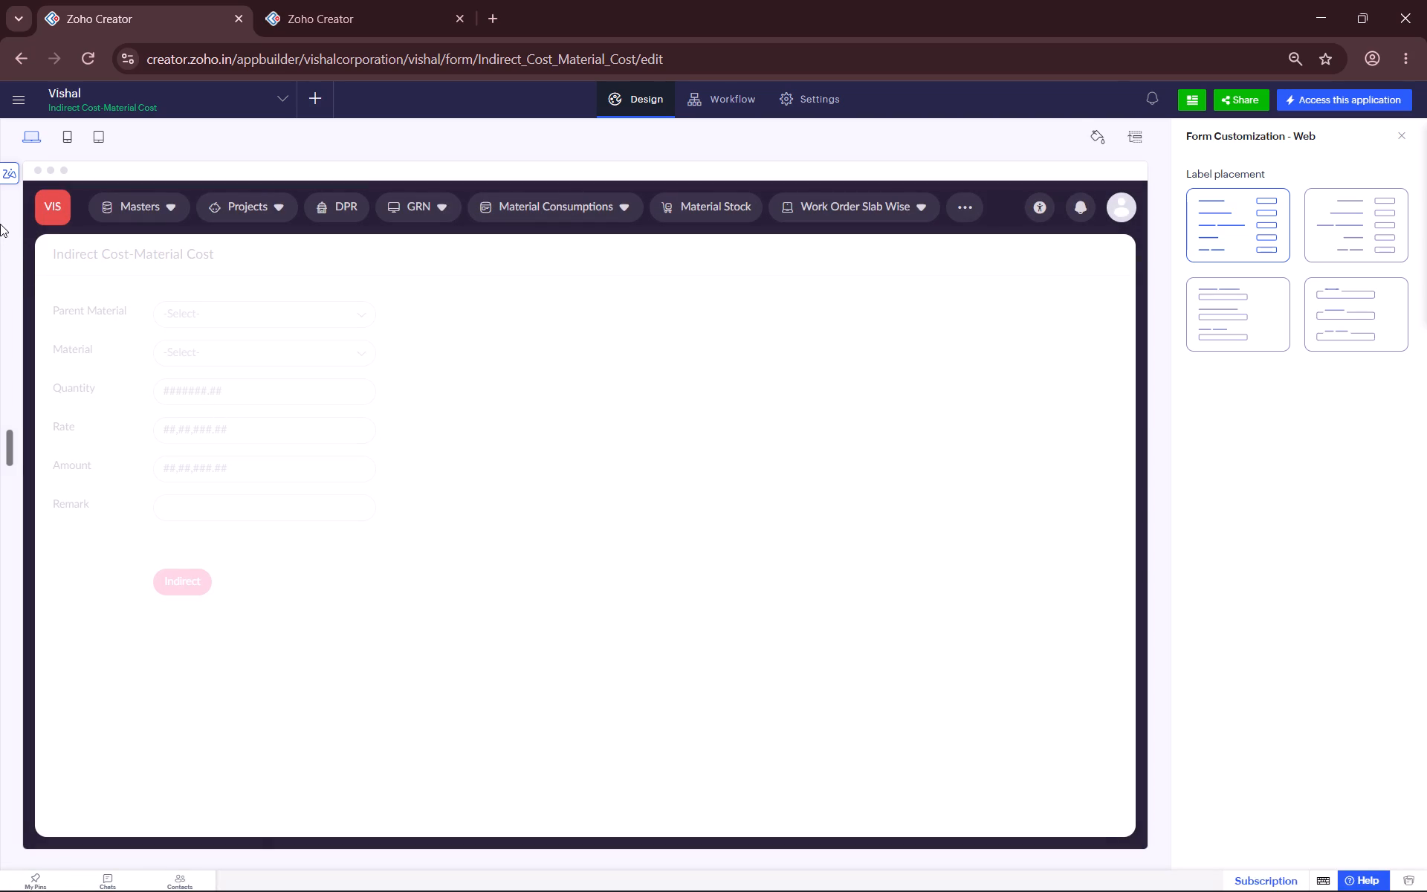
{"action": "left_click", "coordinate": [21, 53]}
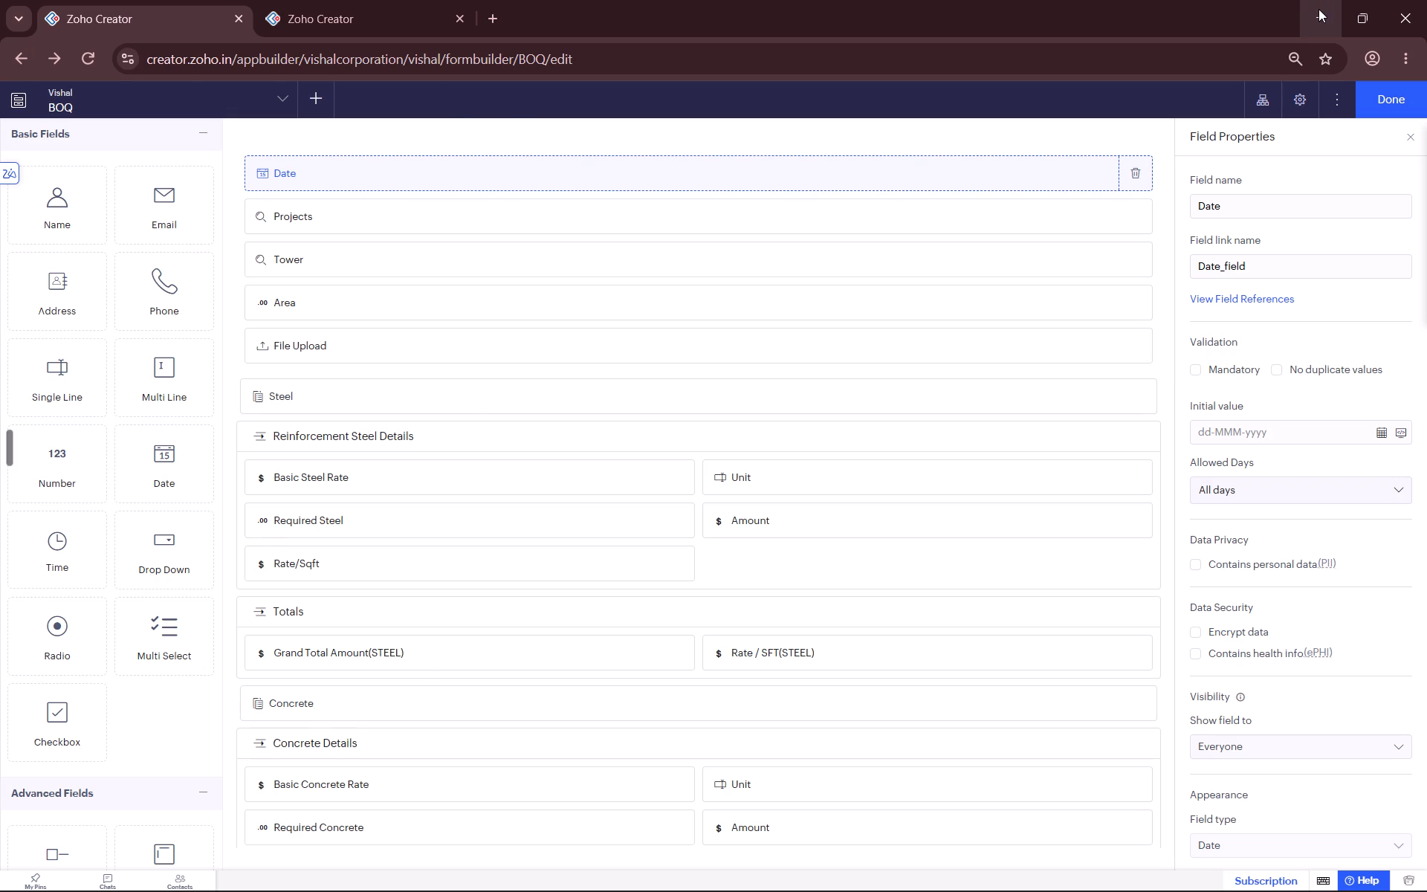
Switch to Cliq, recheck the colleague's rename request and its DPR form screenshot, and return to the BOQ form builder in Zoho Creator.
{"action": "key", "text": "alt+Tab"}
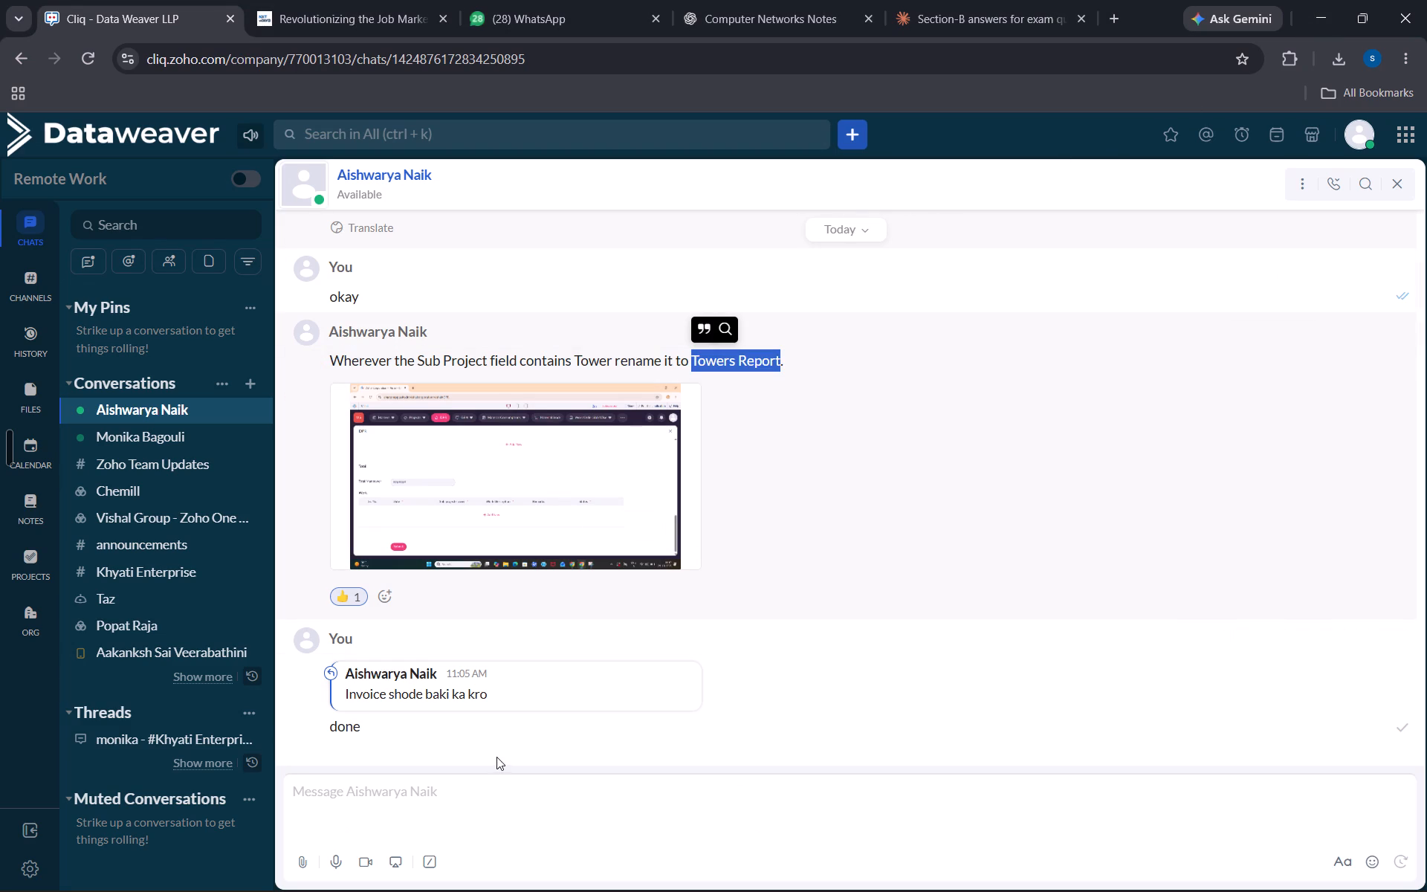
{"action": "left_click", "coordinate": [485, 809]}
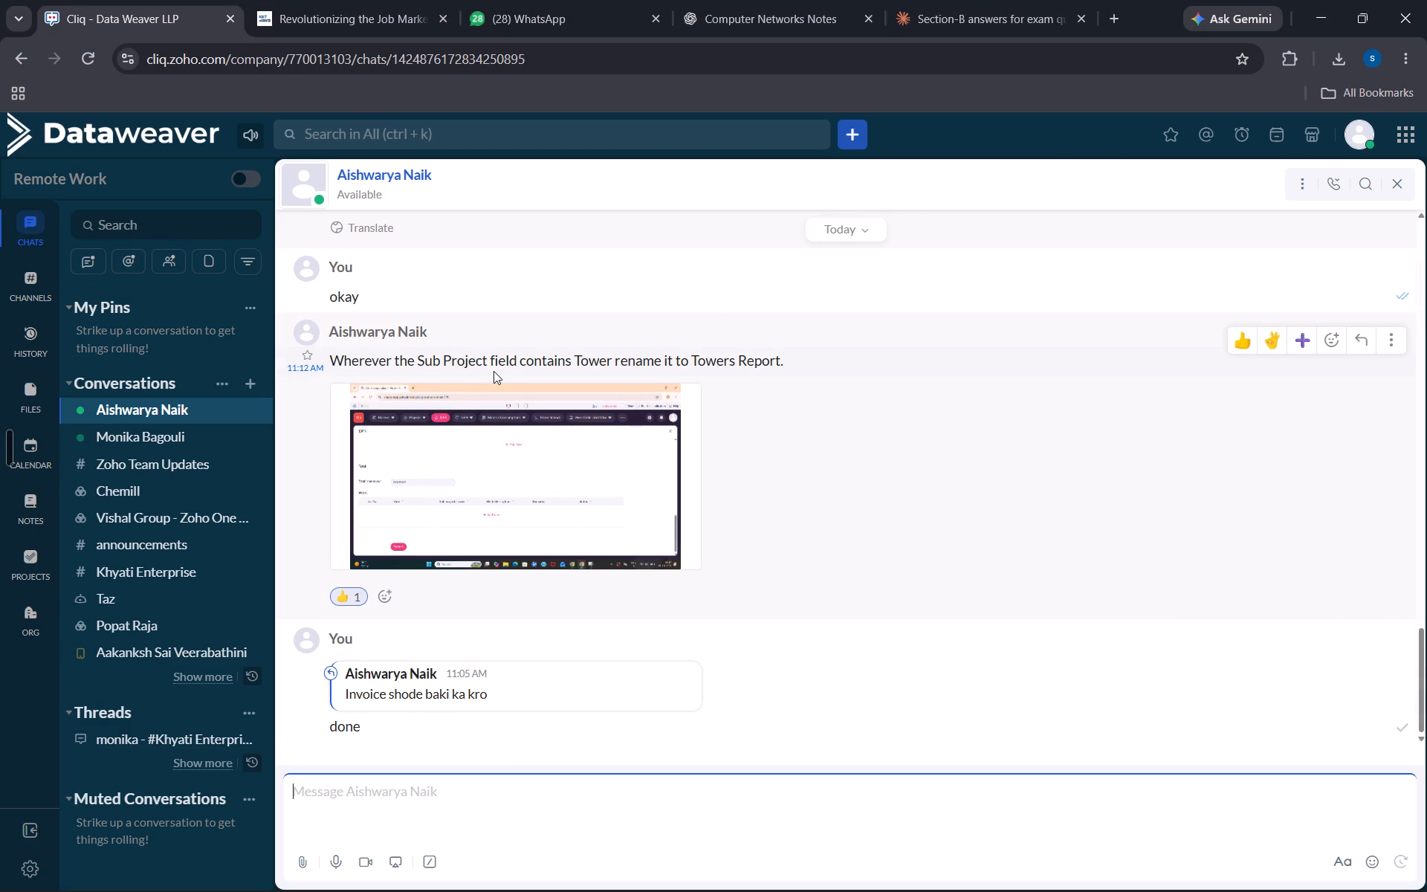
{"action": "left_click", "coordinate": [528, 462]}
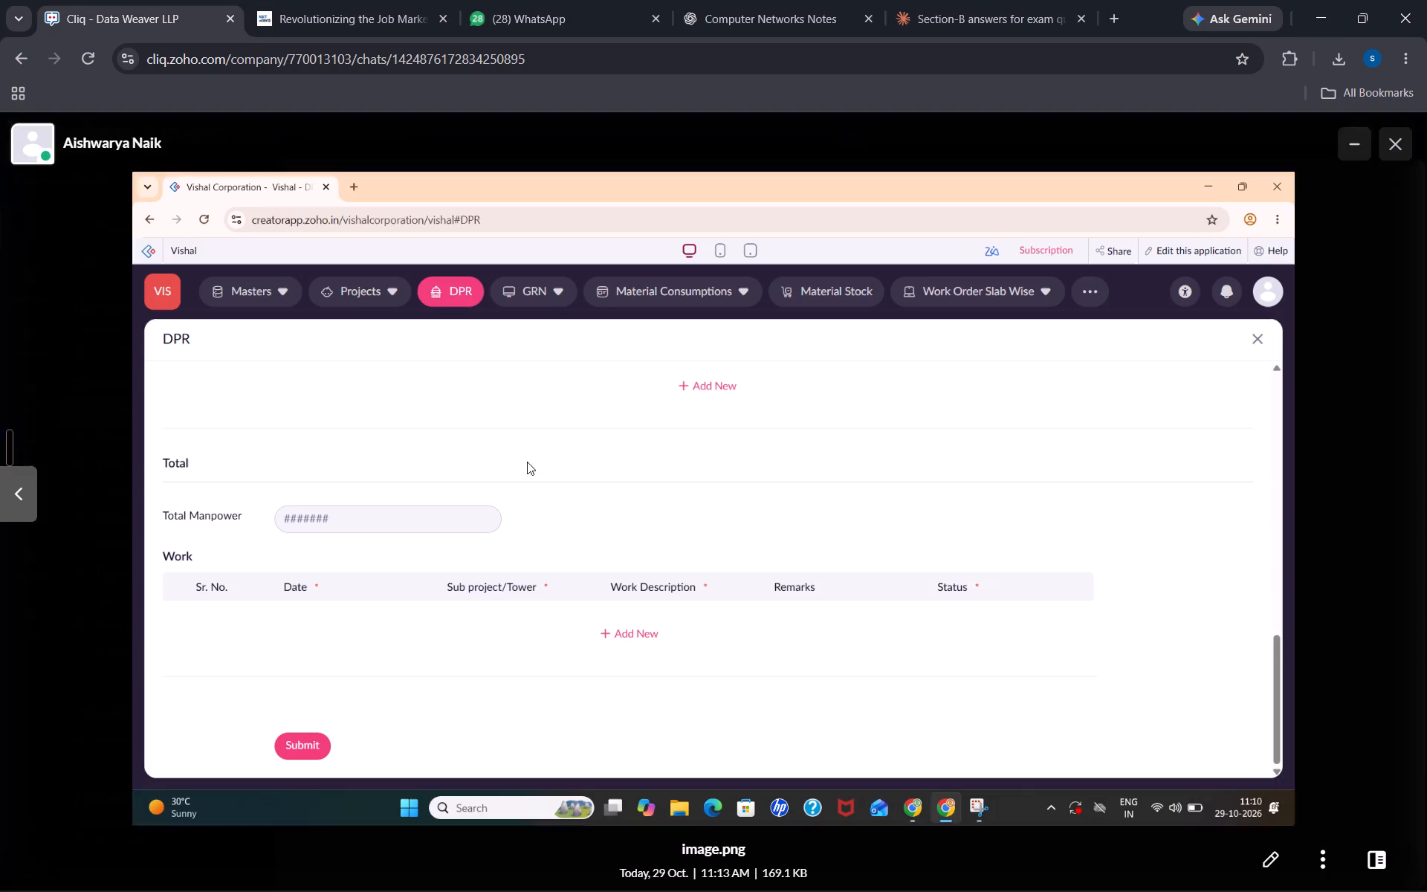
{"action": "key", "text": "Escape"}
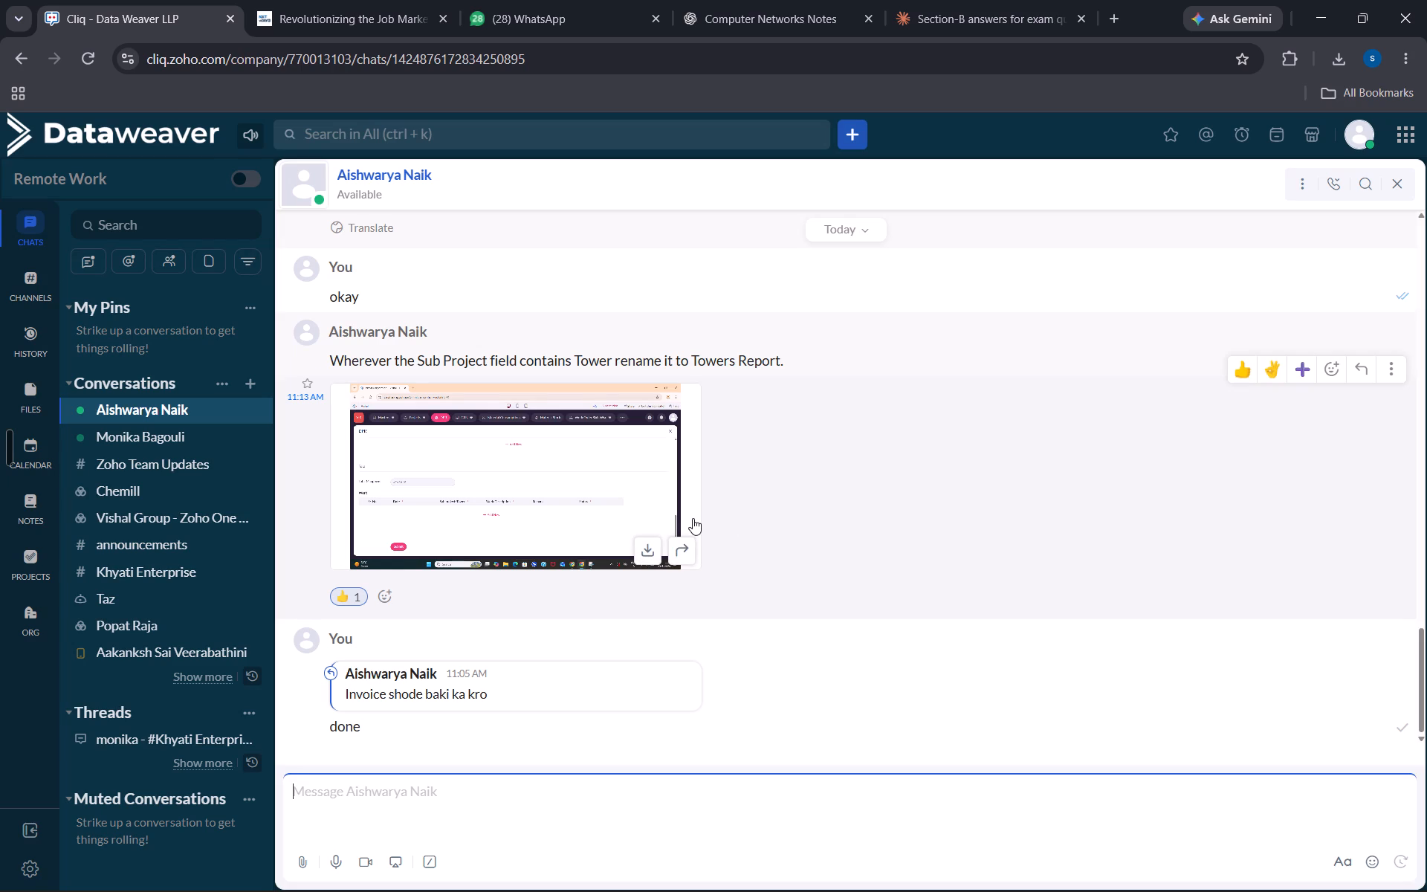
{"action": "key", "text": "alt+Tab"}
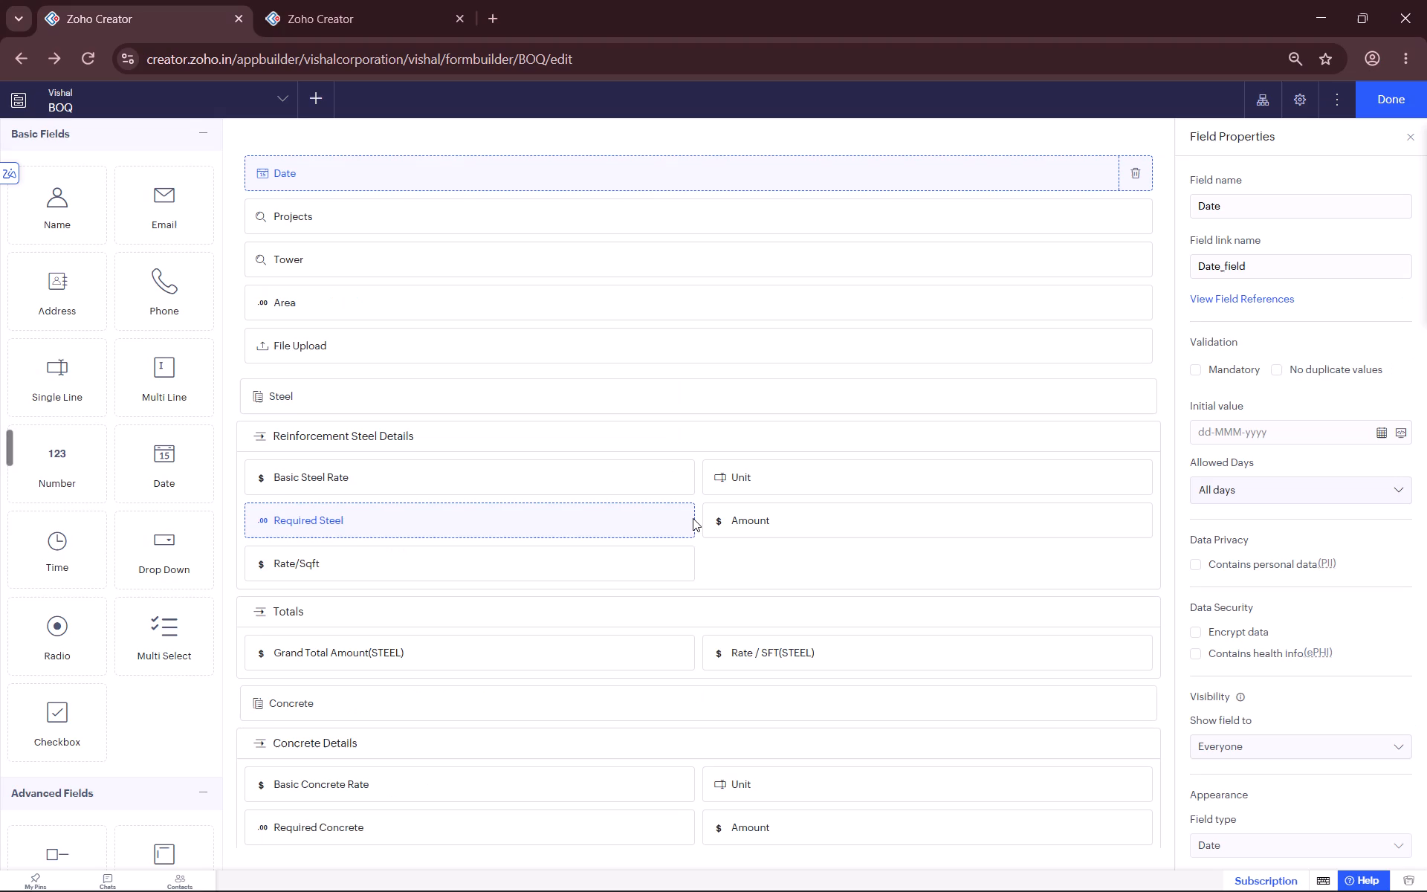
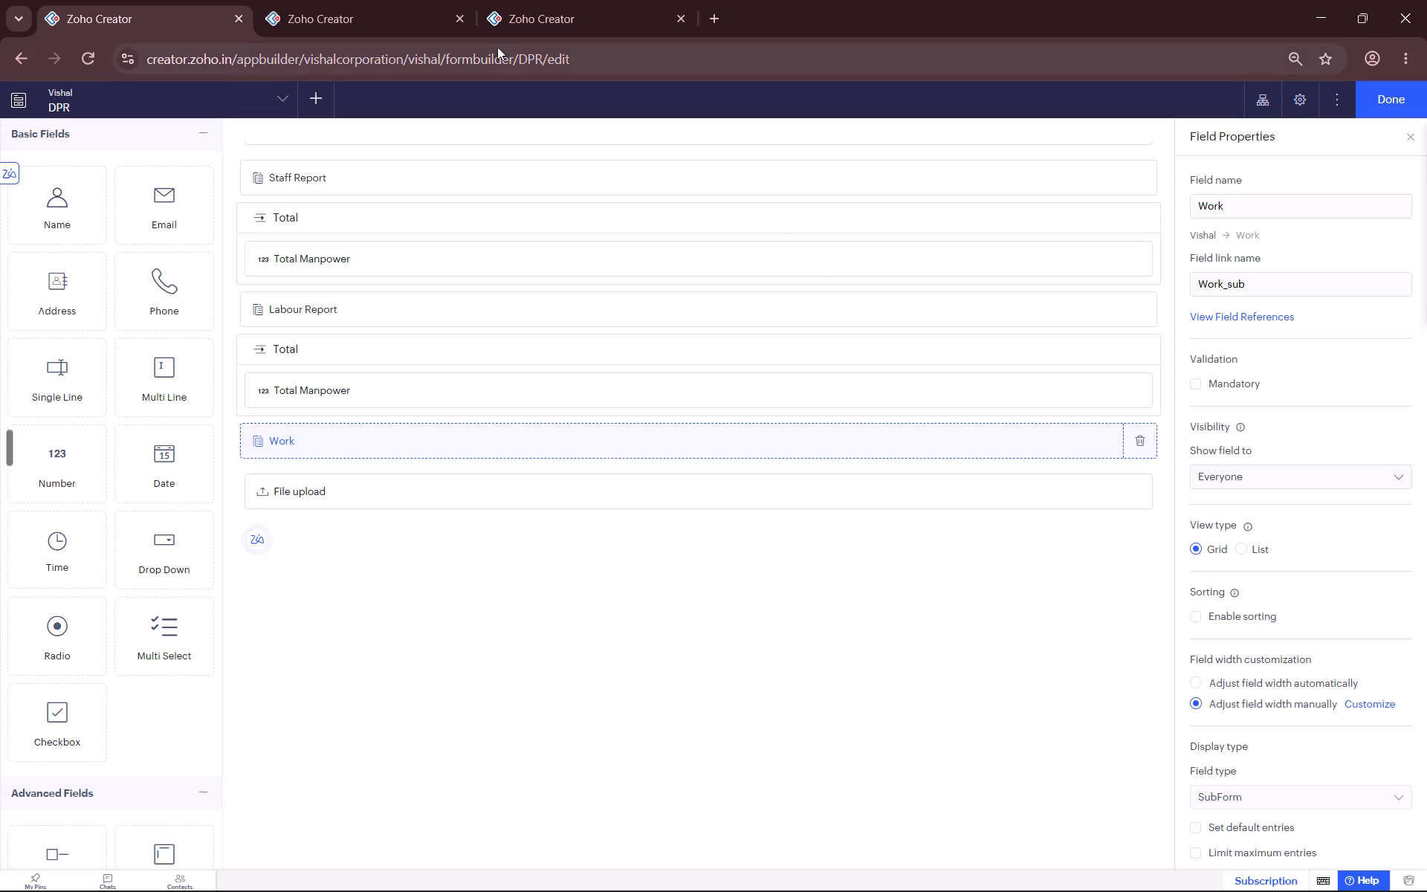
{"action": "left_click", "coordinate": [359, 0]}
{"action": "left_click", "coordinate": [627, 0]}
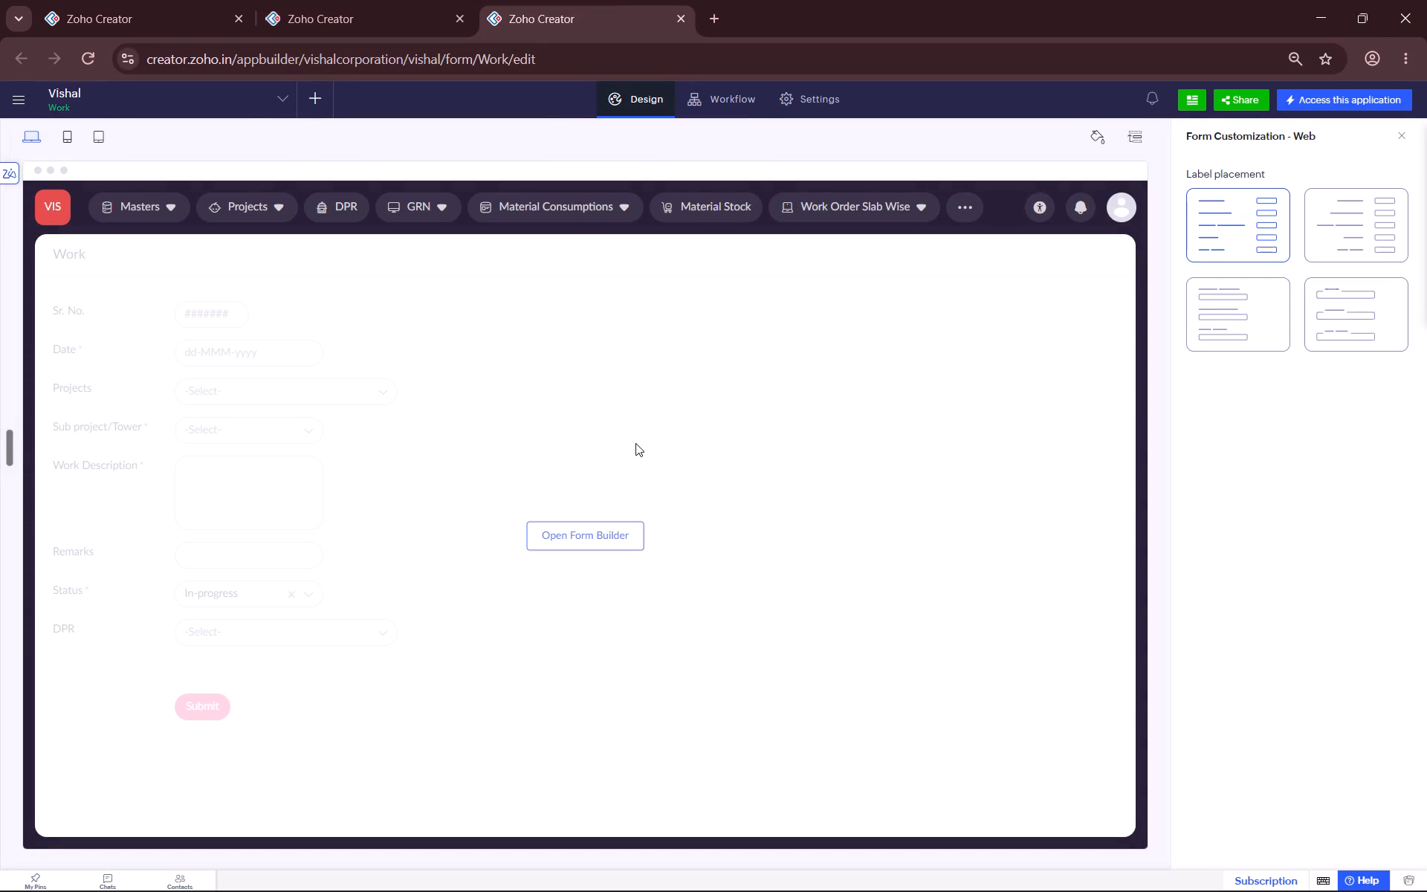
{"action": "left_click", "coordinate": [618, 534]}
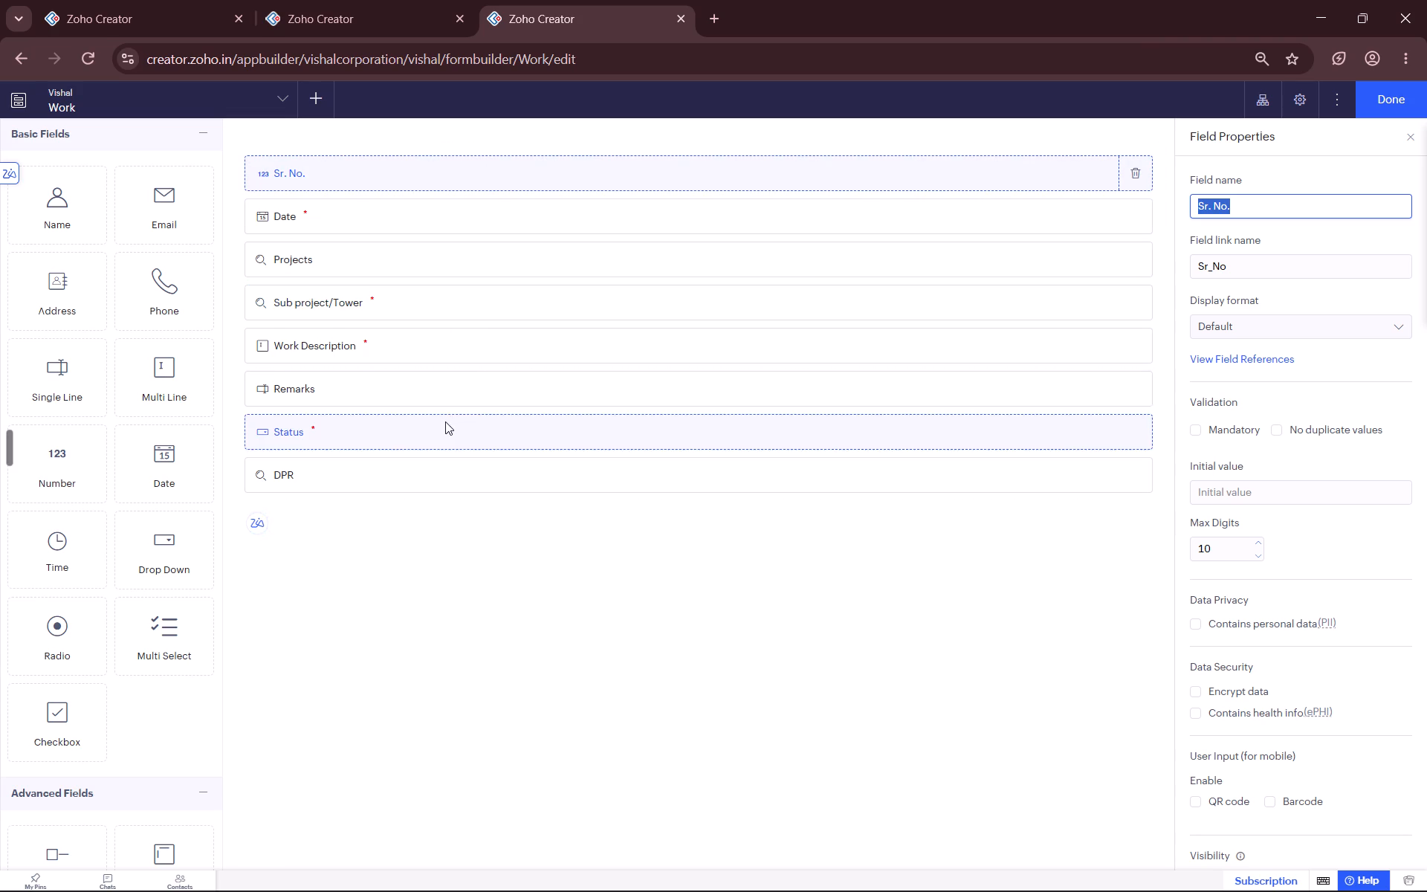
Rename the Work form's Sub project/Tower field to Tower and finish editing the form.
{"action": "left_click", "coordinate": [453, 294]}
{"action": "left_click", "coordinate": [1258, 197]}
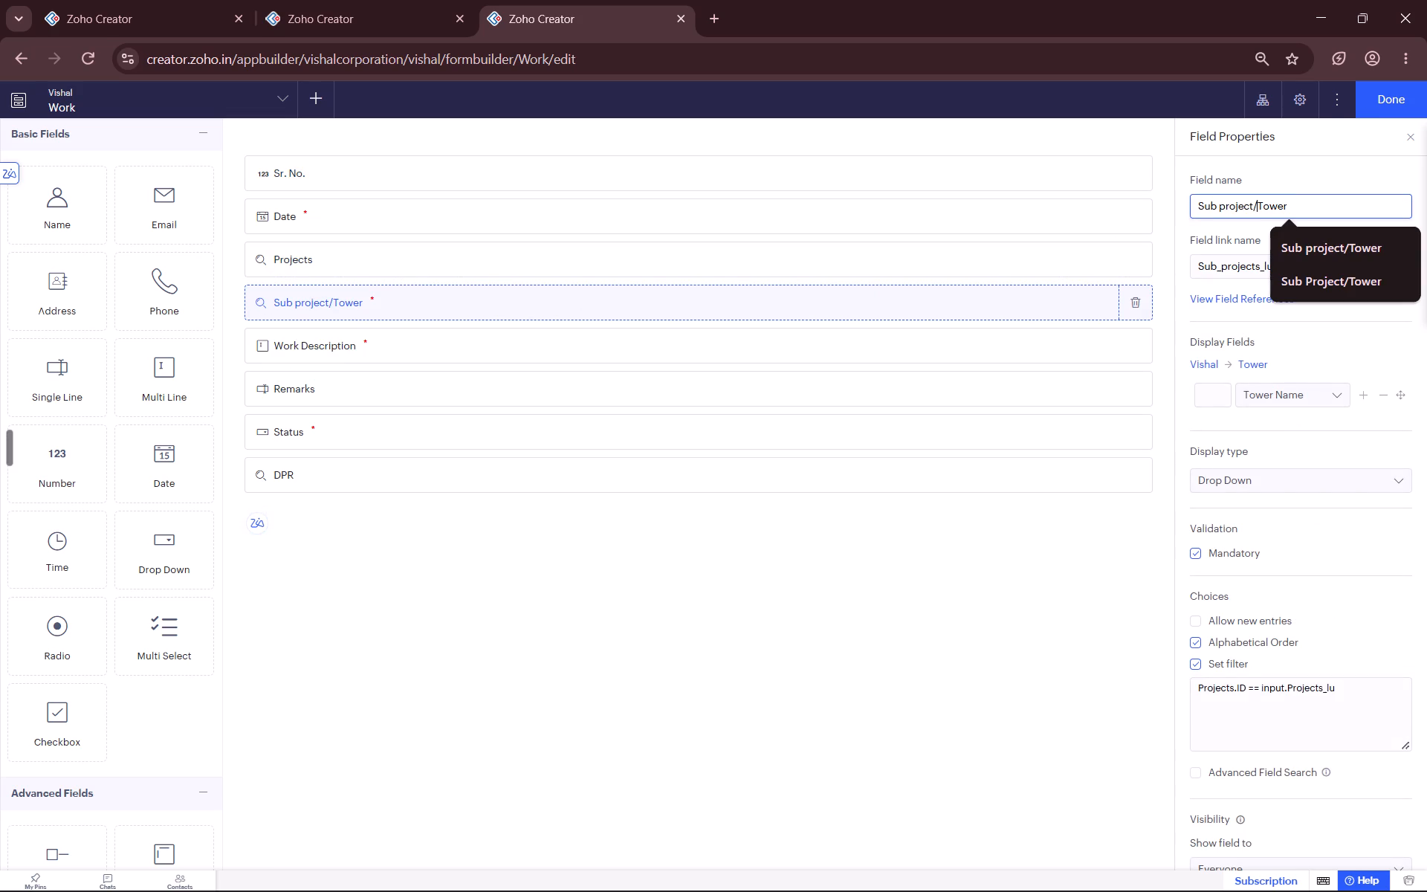
{"action": "left_click_drag", "start_coordinate": [1258, 204], "coordinate": [1180, 202]}
{"action": "key", "text": "BackSpace"}
{"action": "left_click", "coordinate": [1287, 181]}
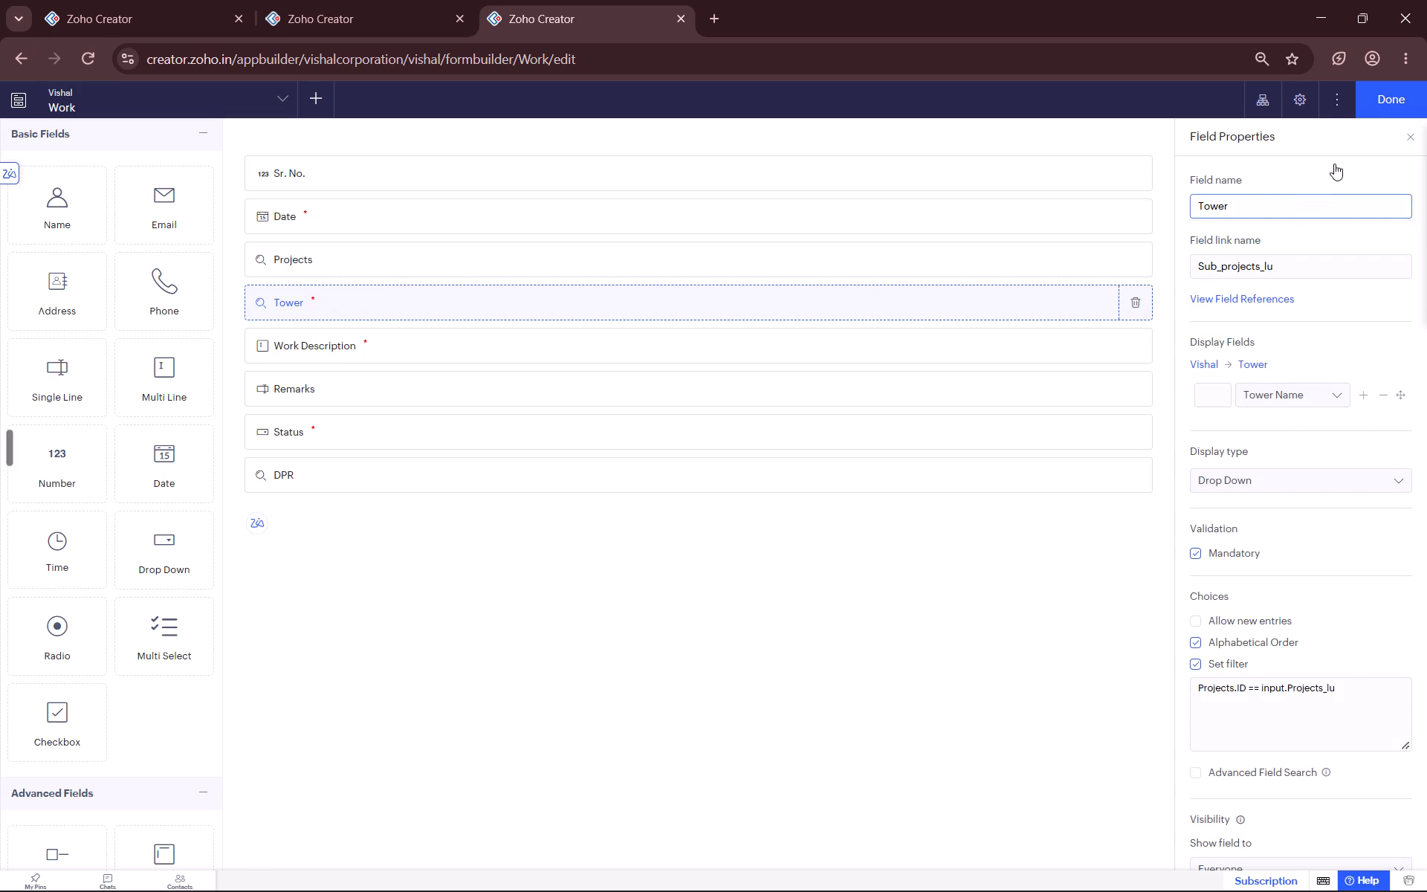
{"action": "left_click", "coordinate": [1400, 94]}
Reply DONE to the colleague's screenshot message about renaming the fields in the Cliq chat, and return to Zoho Creator.
{"action": "key", "text": "alt+Tab"}
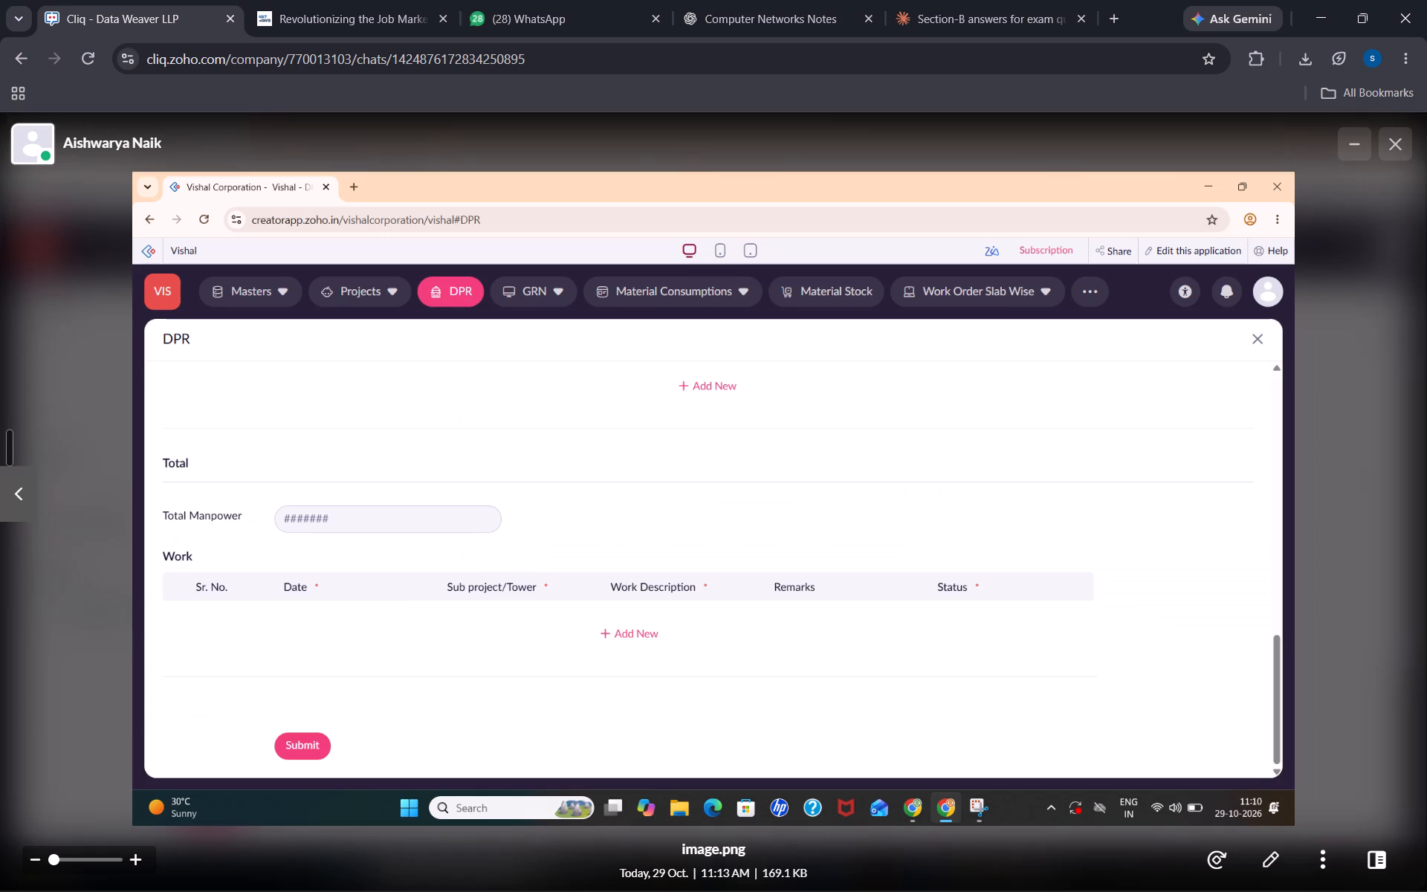
{"action": "left_click", "coordinate": [1391, 134]}
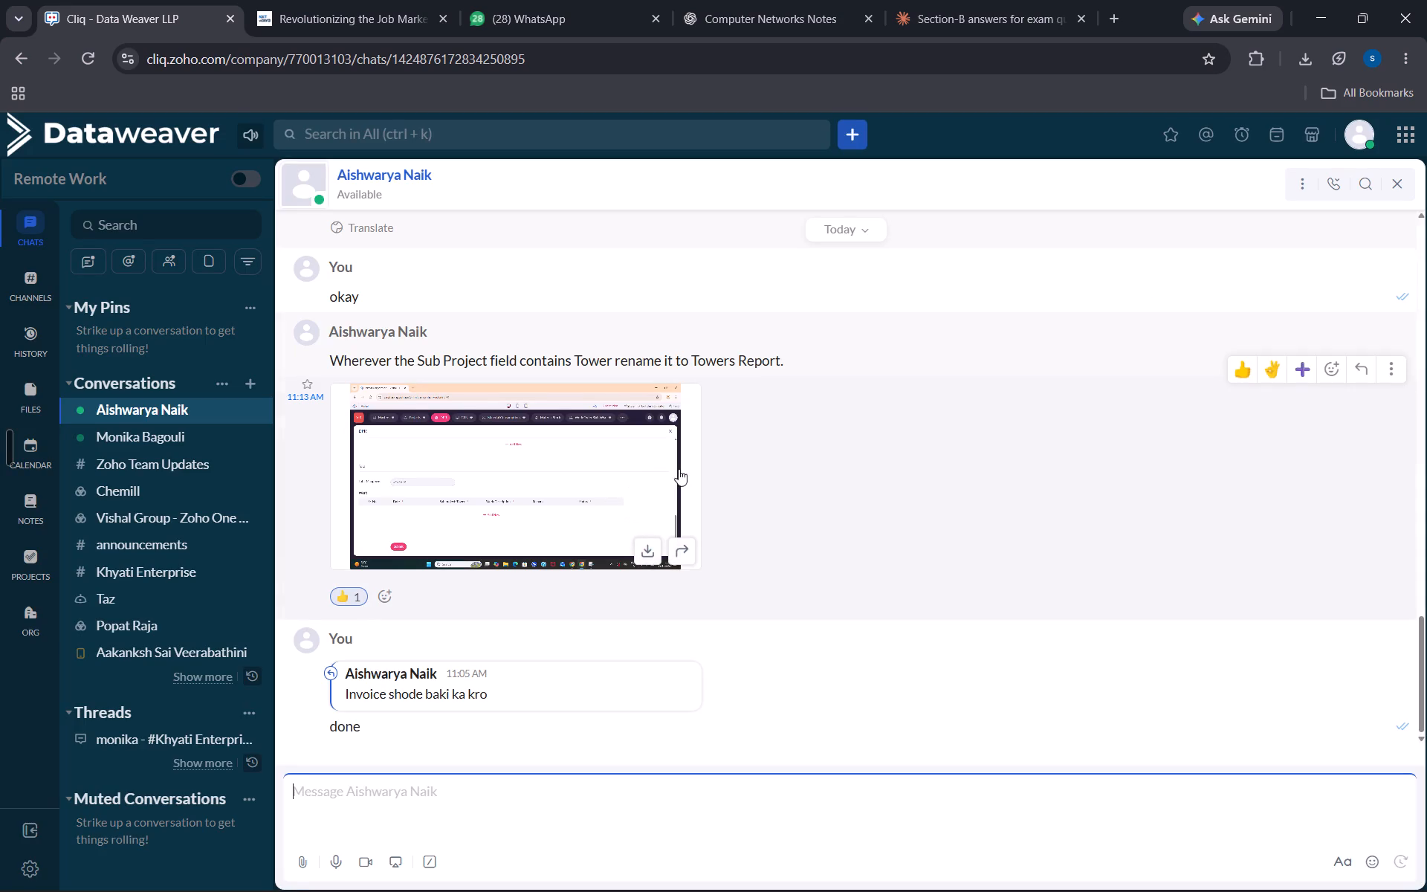
{"action": "left_click", "coordinate": [1368, 370]}
{"action": "type", "text": "DONE"}
{"action": "key", "text": "Return"}
{"action": "key", "text": "alt+Tab"}
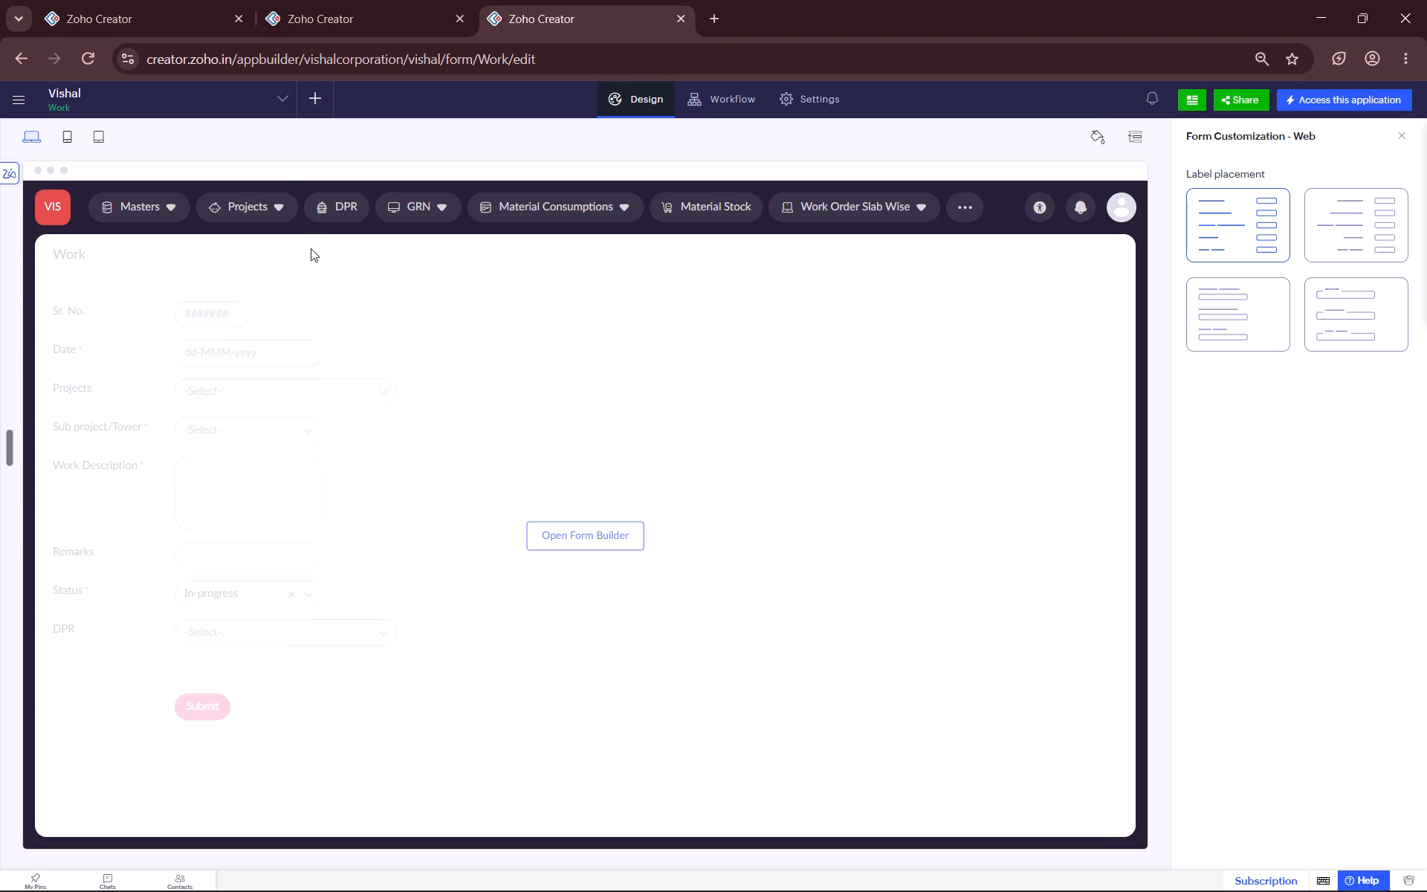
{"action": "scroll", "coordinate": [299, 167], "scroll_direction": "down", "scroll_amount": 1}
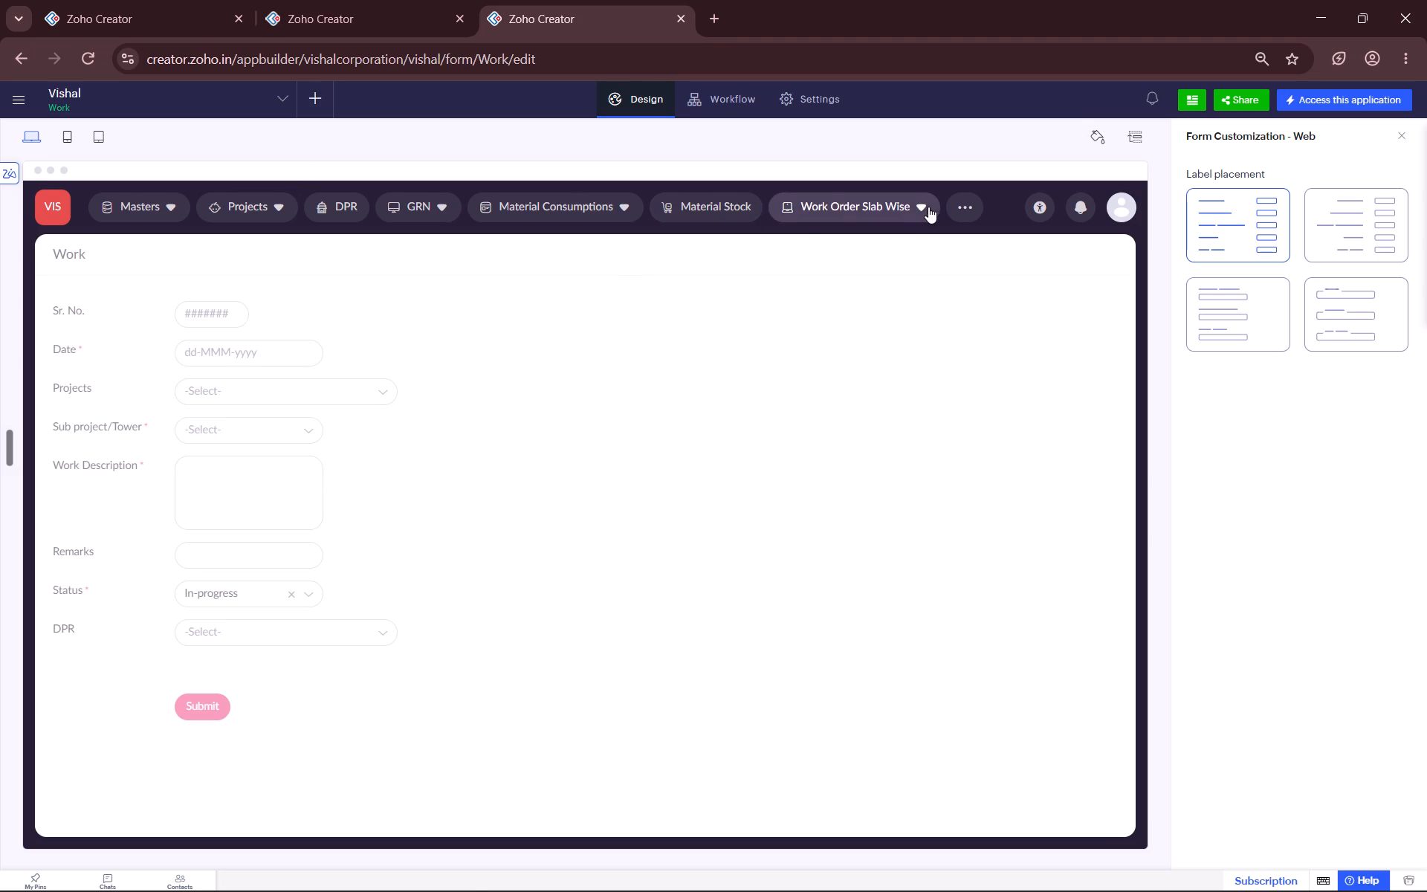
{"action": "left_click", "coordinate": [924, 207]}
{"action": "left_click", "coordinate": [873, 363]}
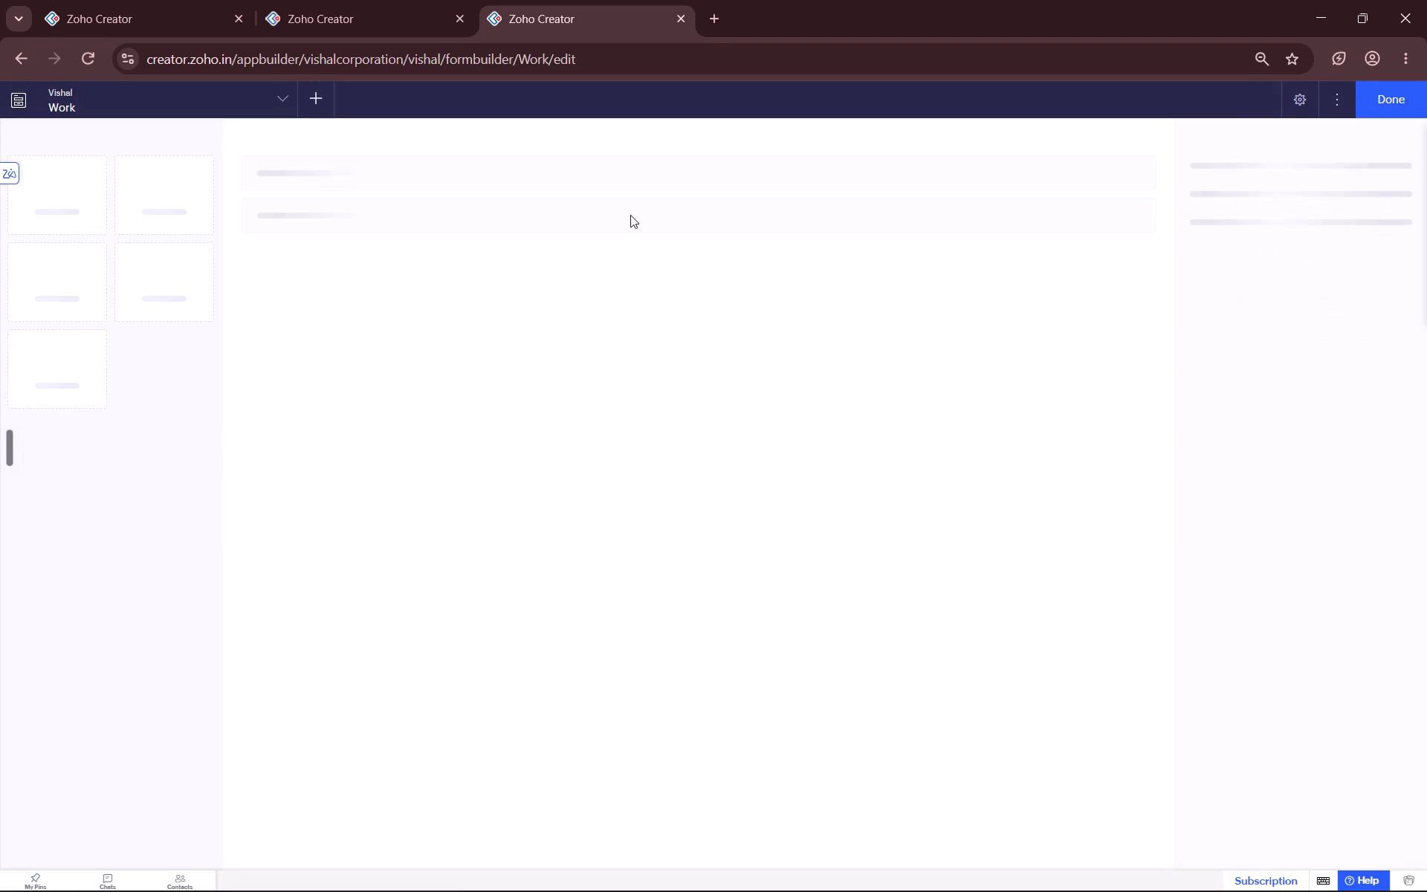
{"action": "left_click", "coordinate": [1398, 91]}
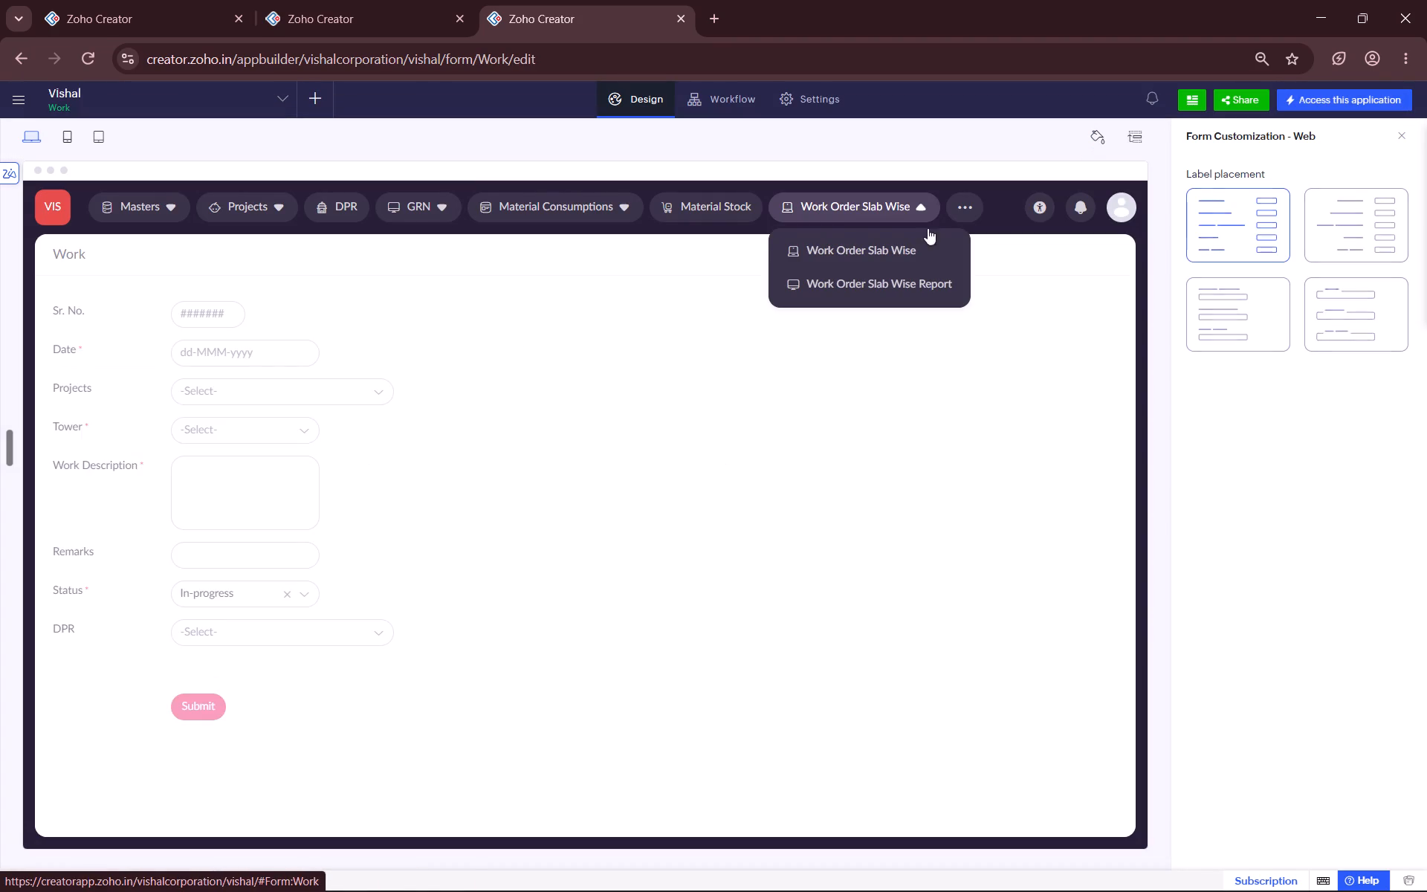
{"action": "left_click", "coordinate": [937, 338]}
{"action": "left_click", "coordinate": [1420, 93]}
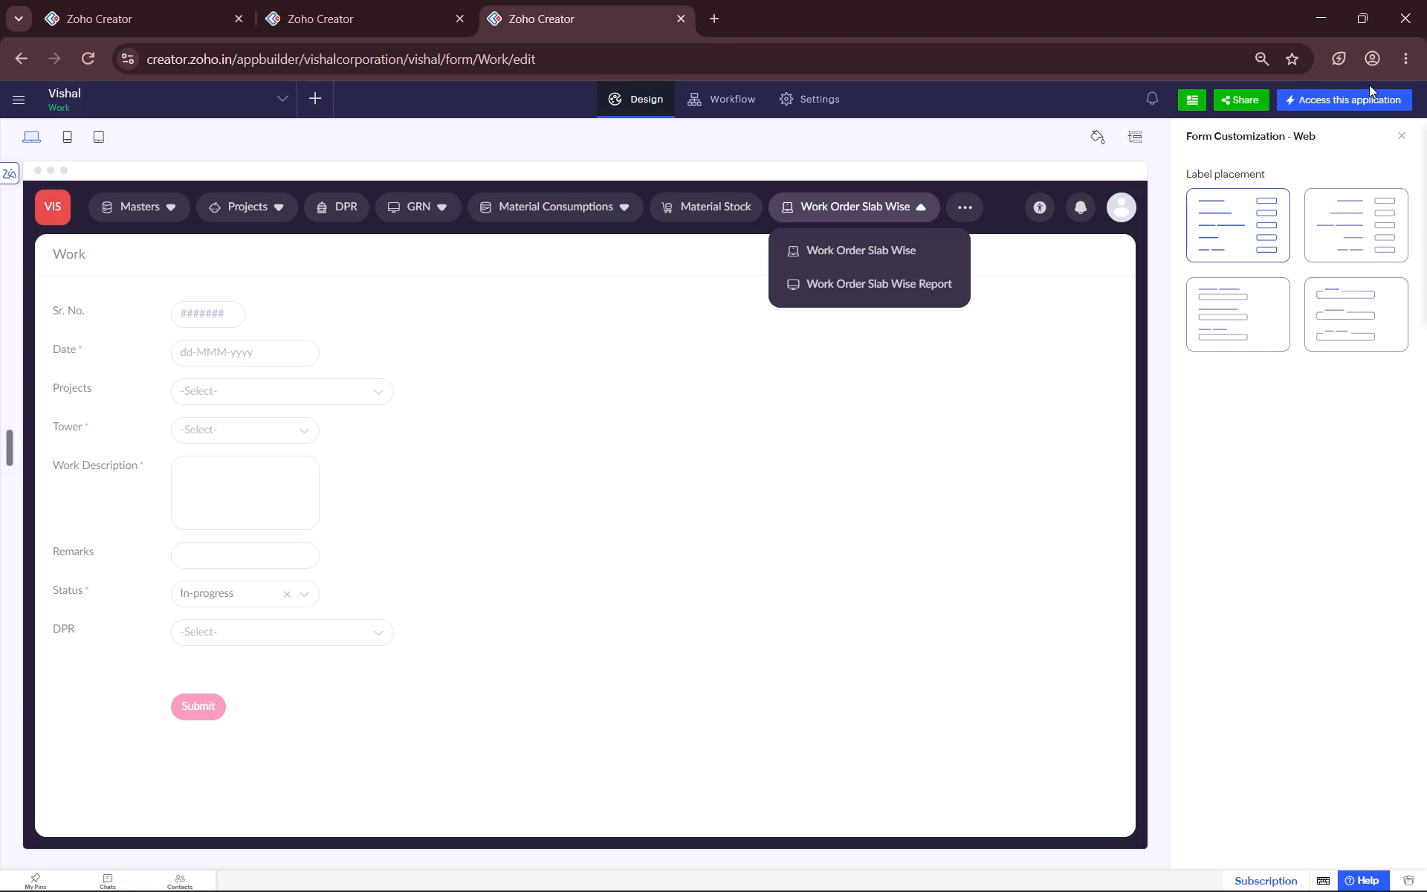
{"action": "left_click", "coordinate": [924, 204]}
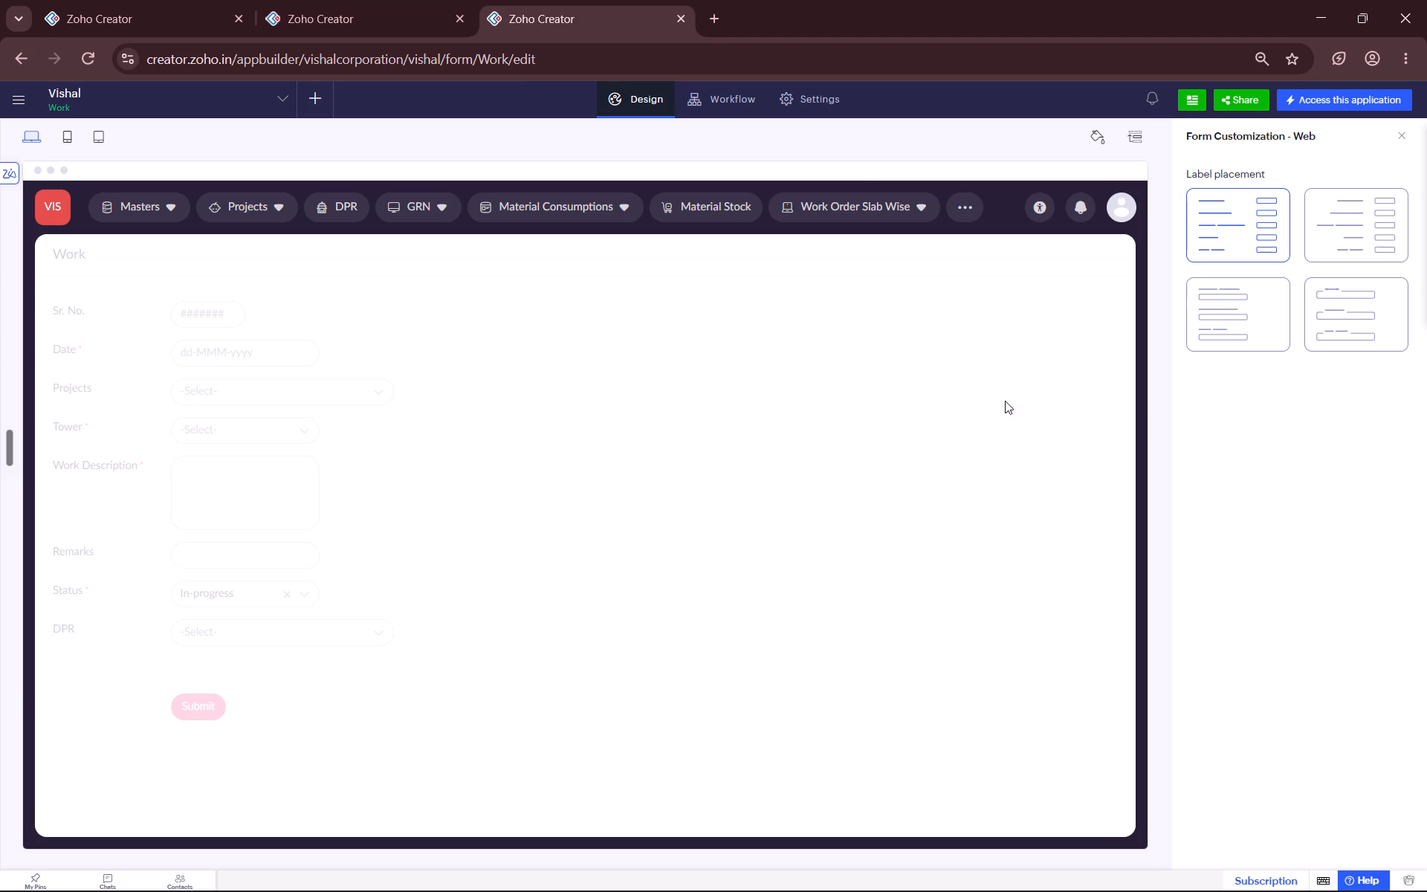
In the Work Order Slab Wise form, switch the Slabs subform to manual field widths and set Sr. No. to 100 px.
{"action": "left_click", "coordinate": [835, 202]}
{"action": "left_click", "coordinate": [847, 234]}
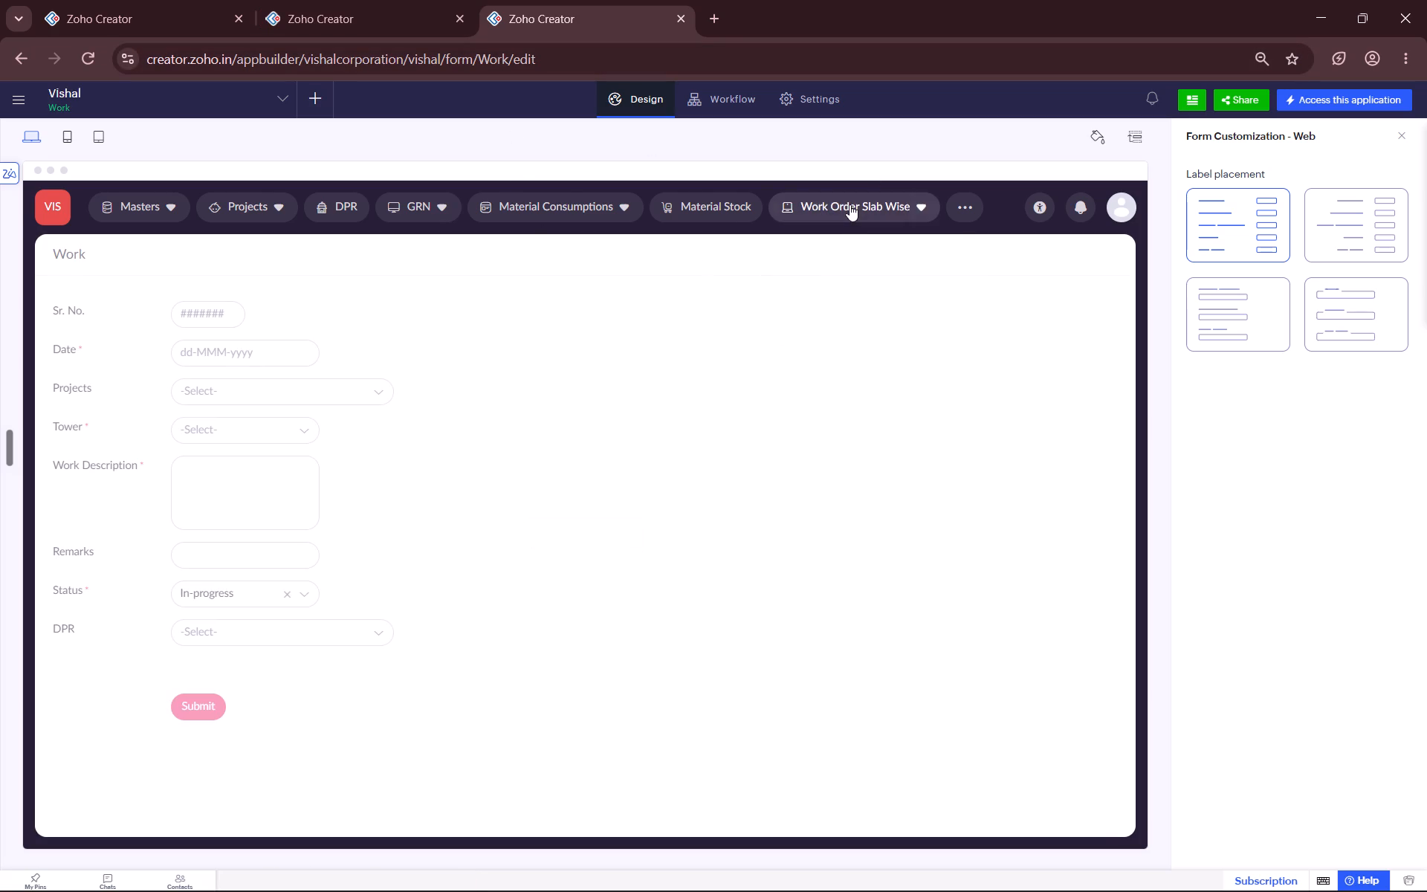
{"action": "left_click", "coordinate": [850, 204]}
{"action": "left_click", "coordinate": [850, 236]}
{"action": "left_click", "coordinate": [615, 474]}
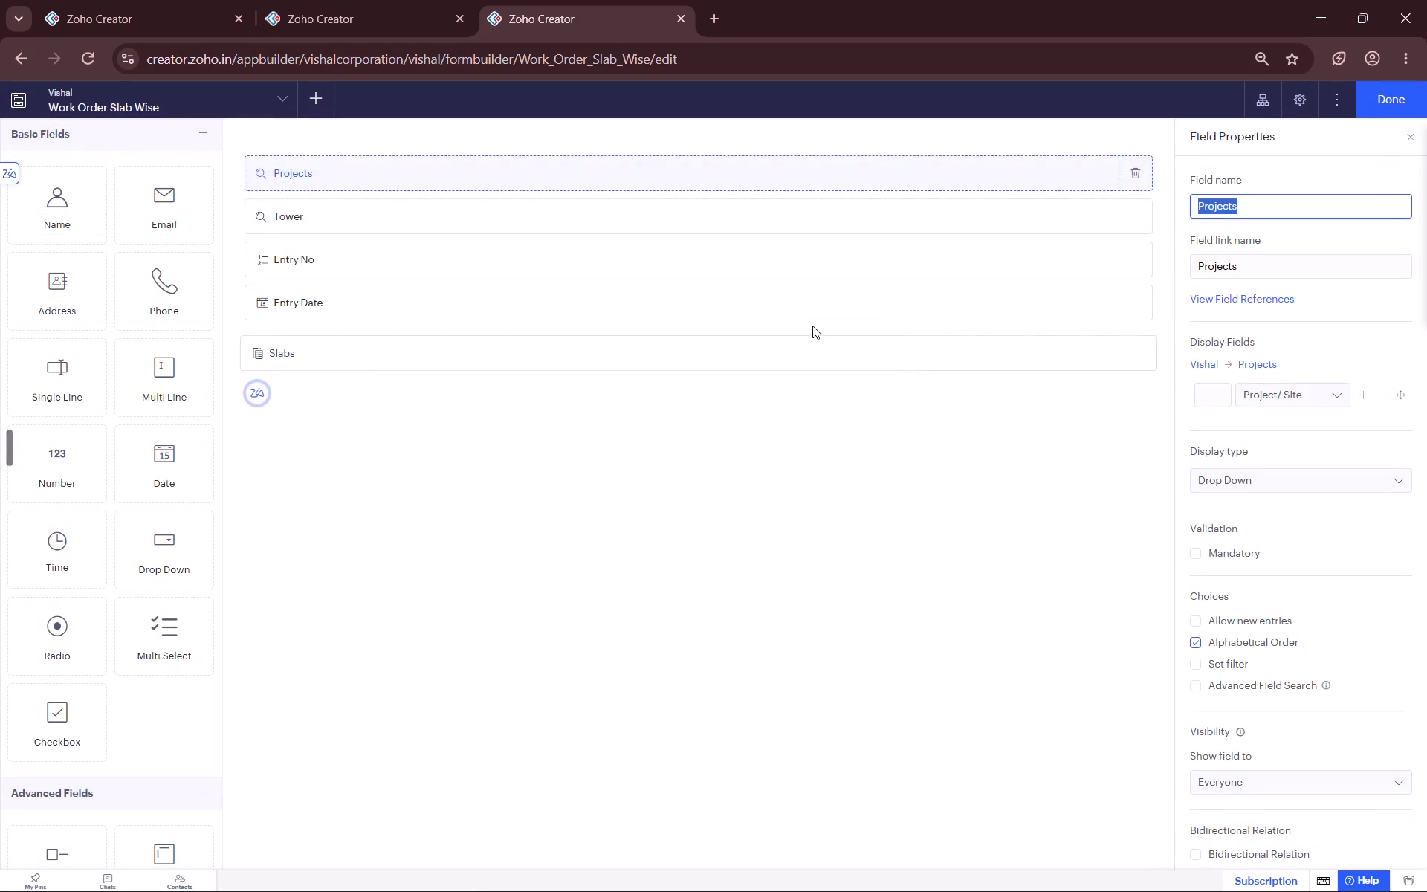
{"action": "left_click", "coordinate": [801, 356]}
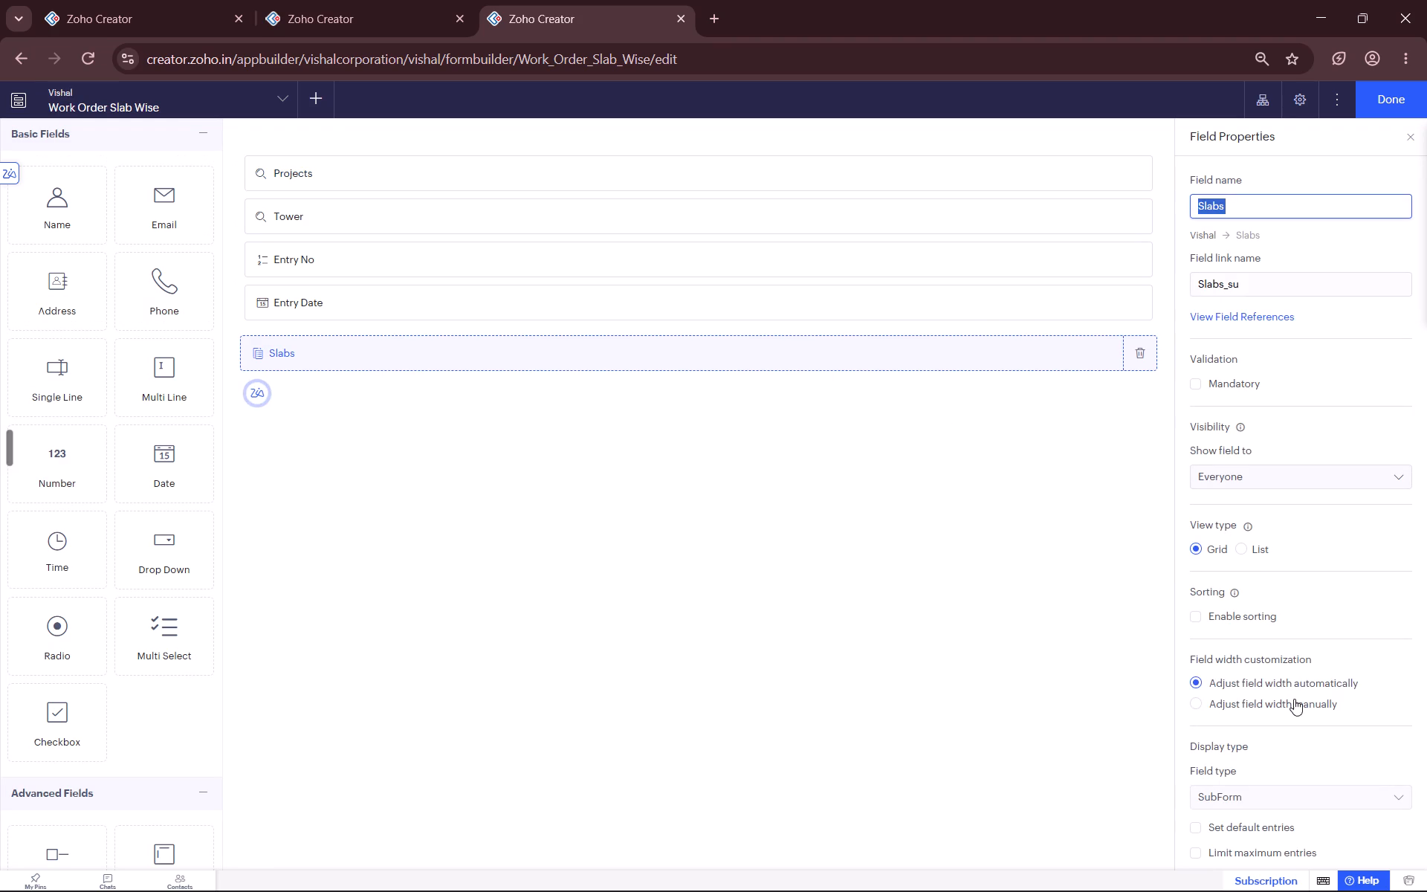
{"action": "left_click", "coordinate": [1294, 706]}
{"action": "double_click", "coordinate": [842, 245]}
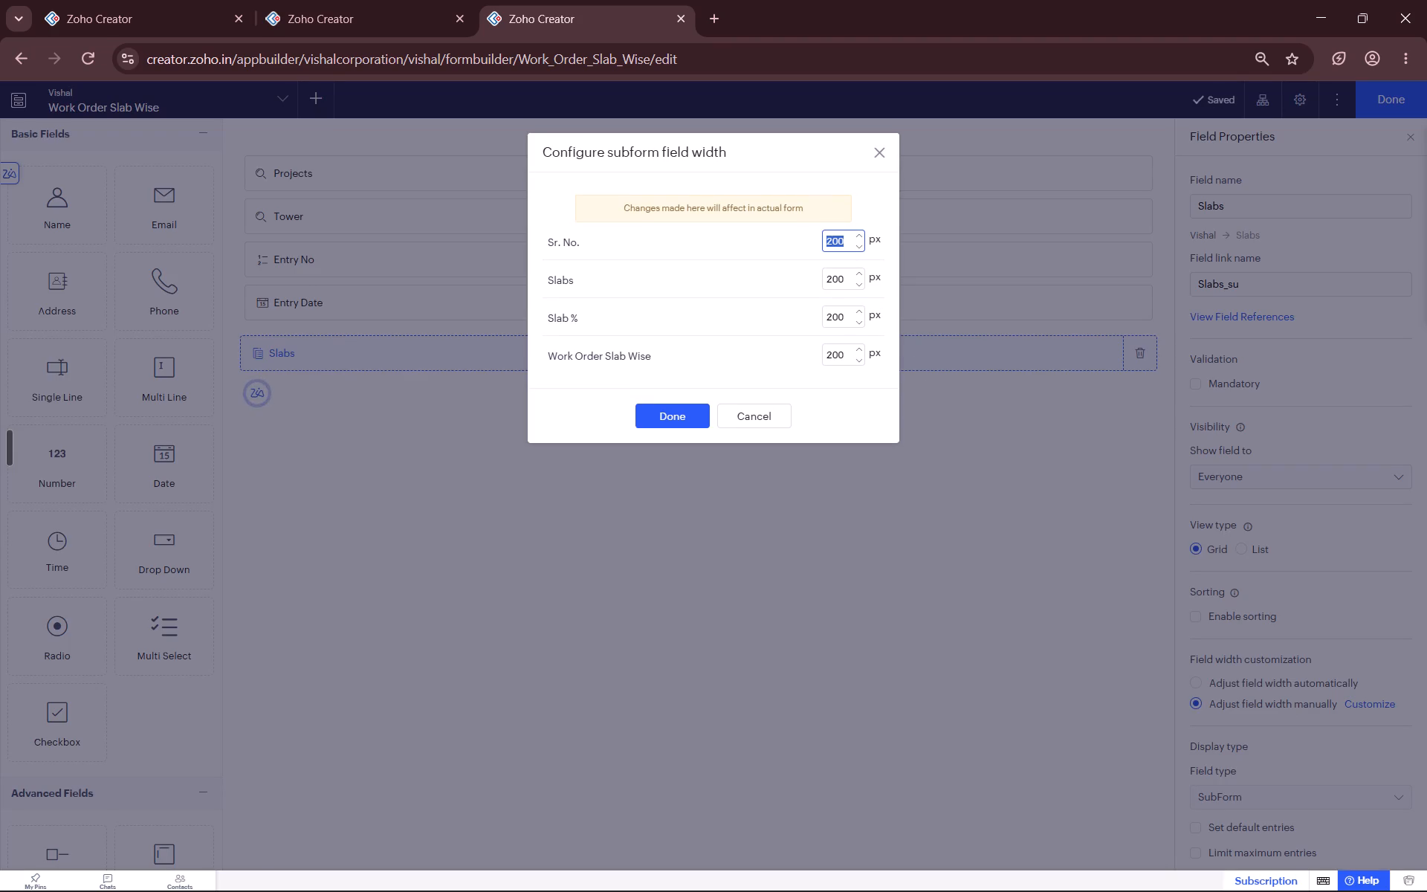
{"action": "key", "text": "1"}
{"action": "key", "text": "0"}
{"action": "key", "text": "0"}
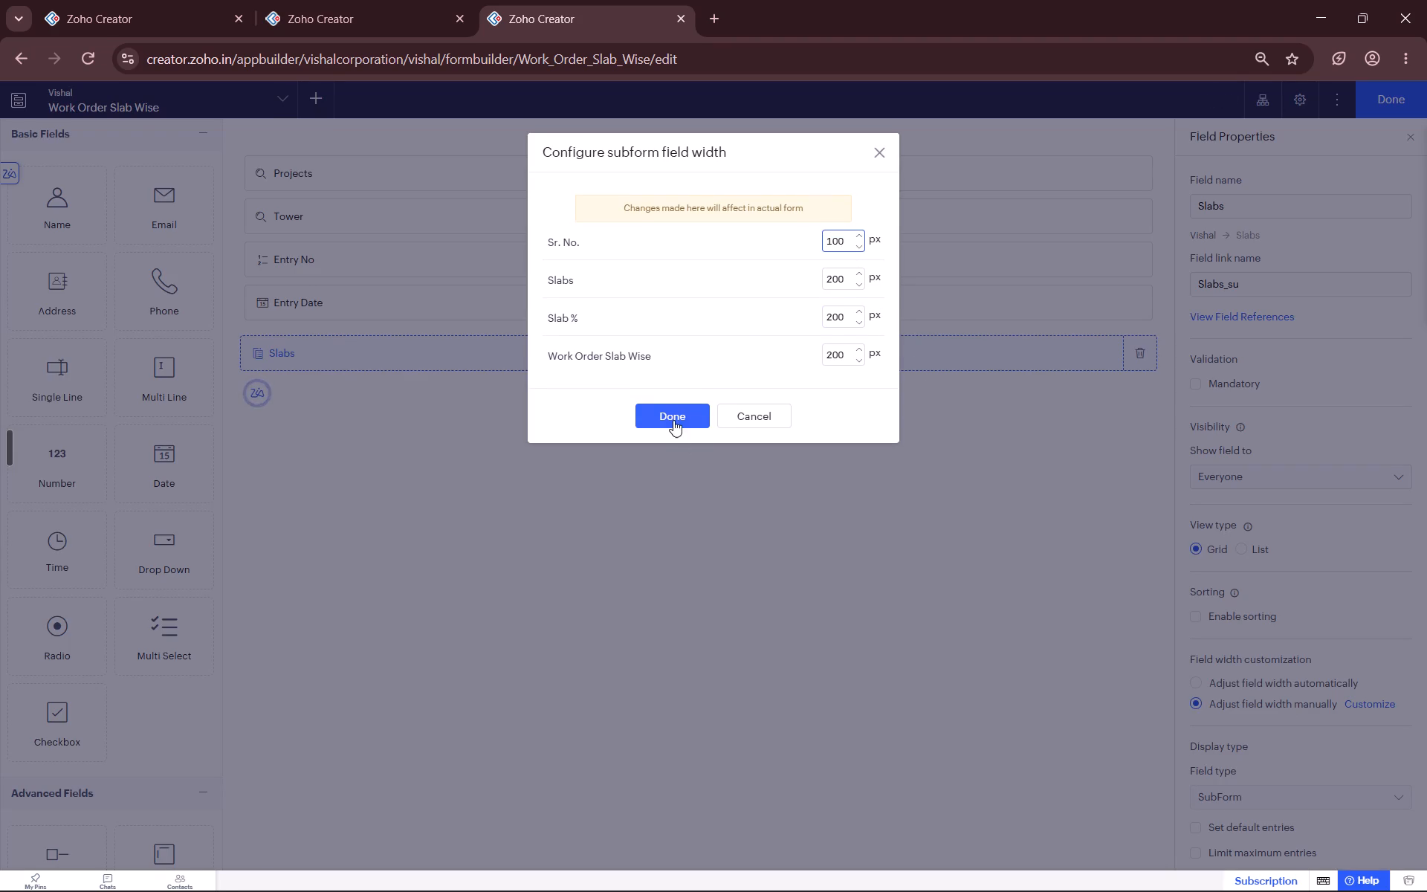
{"action": "left_click", "coordinate": [673, 420]}
Close the DPR form builder, open the live application's Work Order Slab Wise form, and add a Slabs row to check the layout.
{"action": "left_click", "coordinate": [150, 0]}
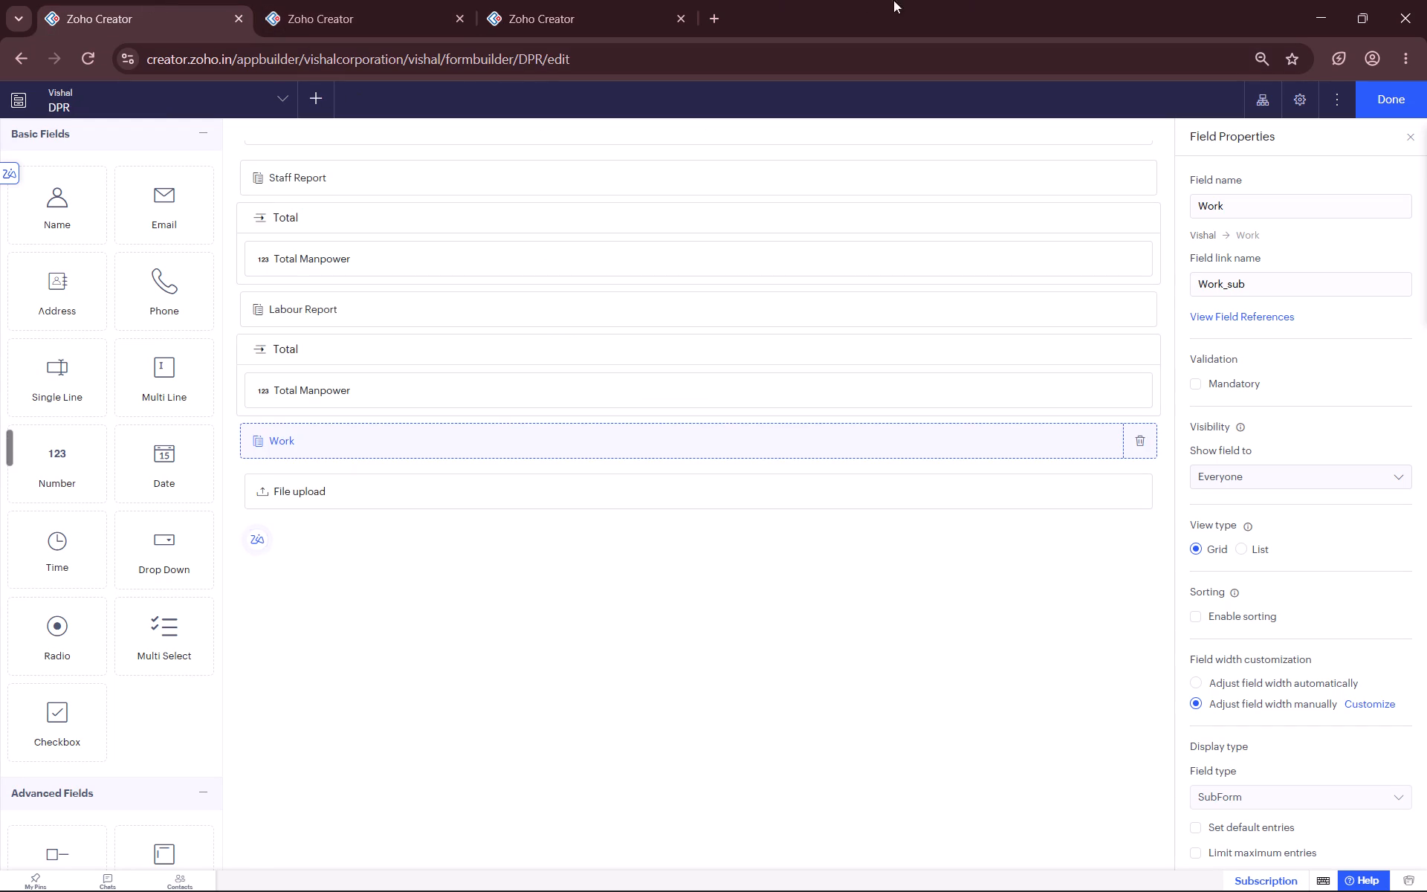
{"action": "left_click", "coordinate": [396, 0]}
{"action": "left_click", "coordinate": [73, 0]}
{"action": "double_click", "coordinate": [1390, 97]}
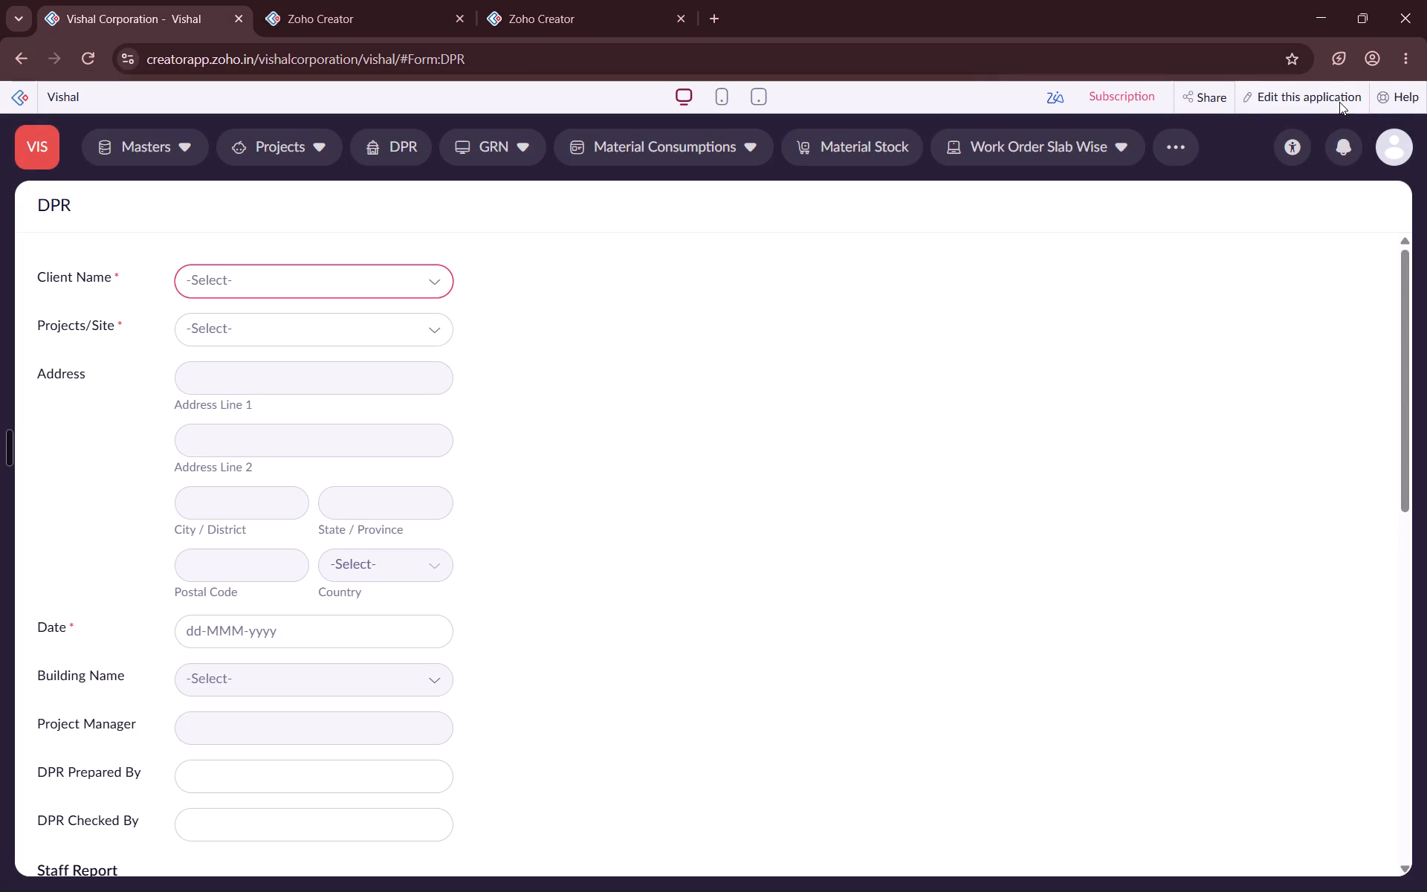
{"action": "left_click", "coordinate": [1055, 141]}
{"action": "left_click", "coordinate": [1061, 188]}
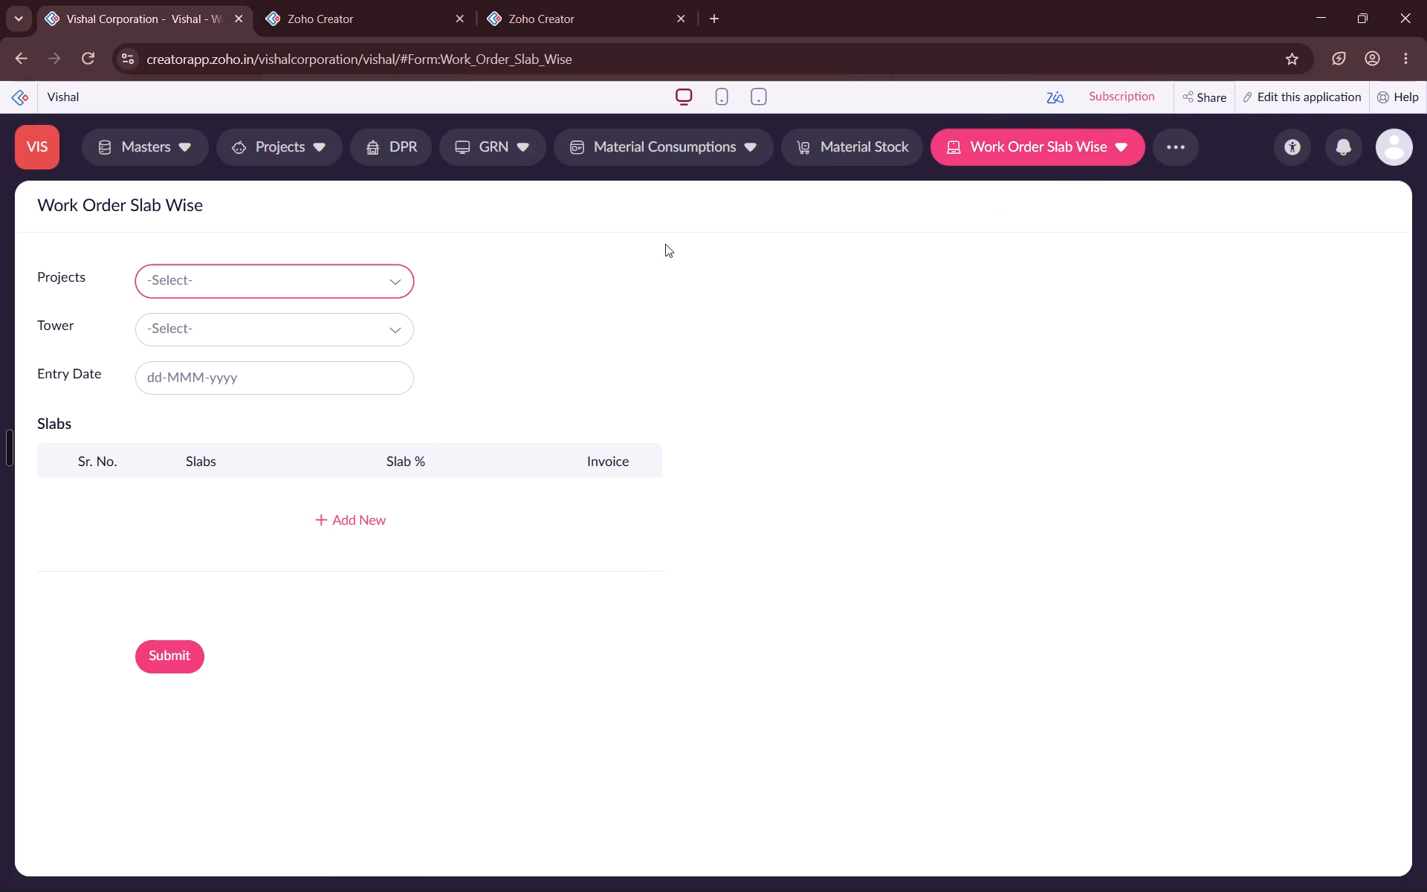
{"action": "left_click", "coordinate": [341, 526]}
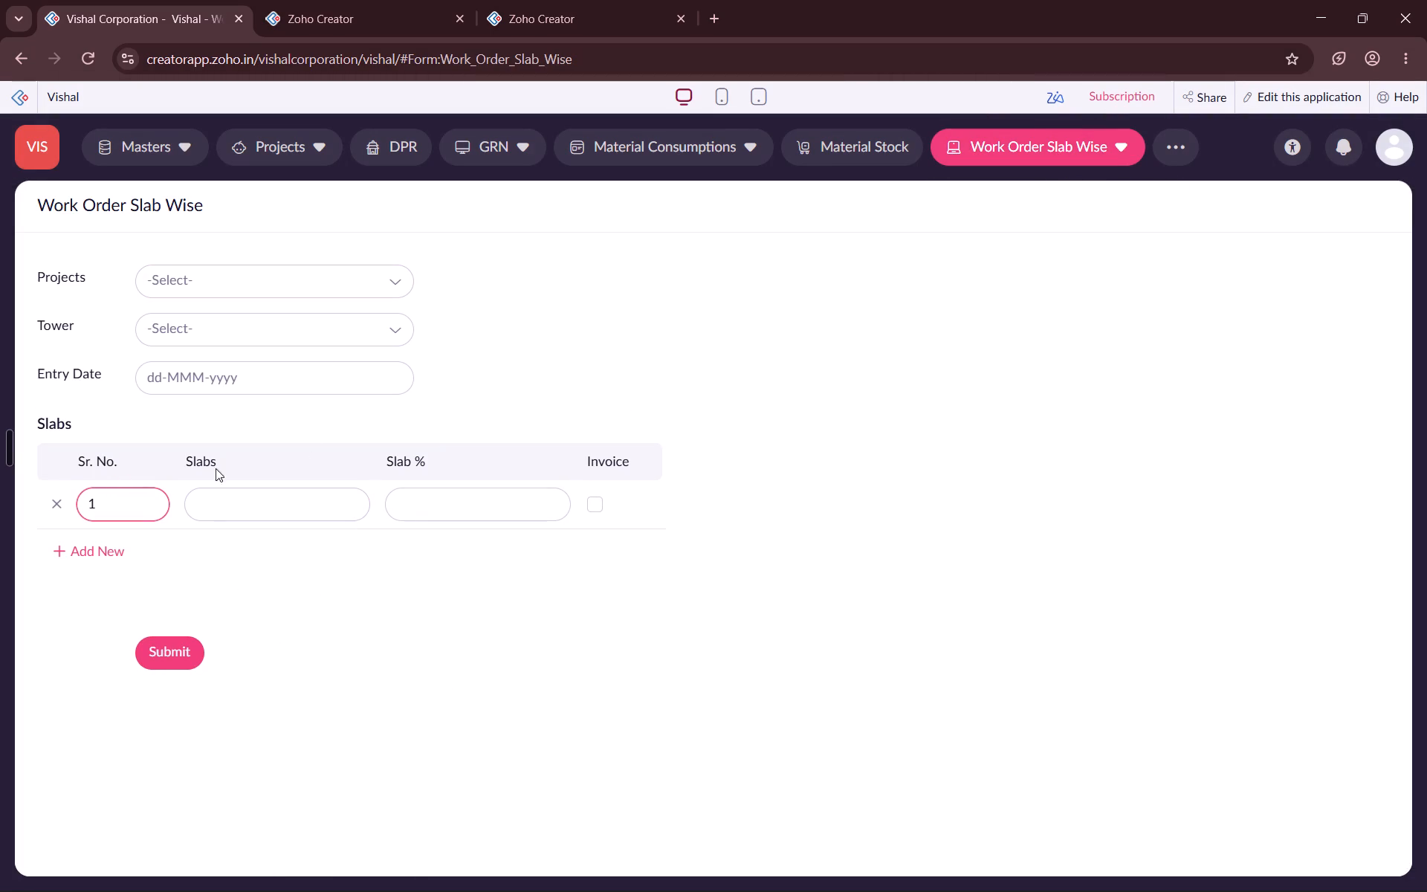
Open a record from the Work Order Slab Wise Report for editing to check its Slabs fields.
{"action": "left_click", "coordinate": [1085, 131]}
{"action": "left_click", "coordinate": [1083, 230]}
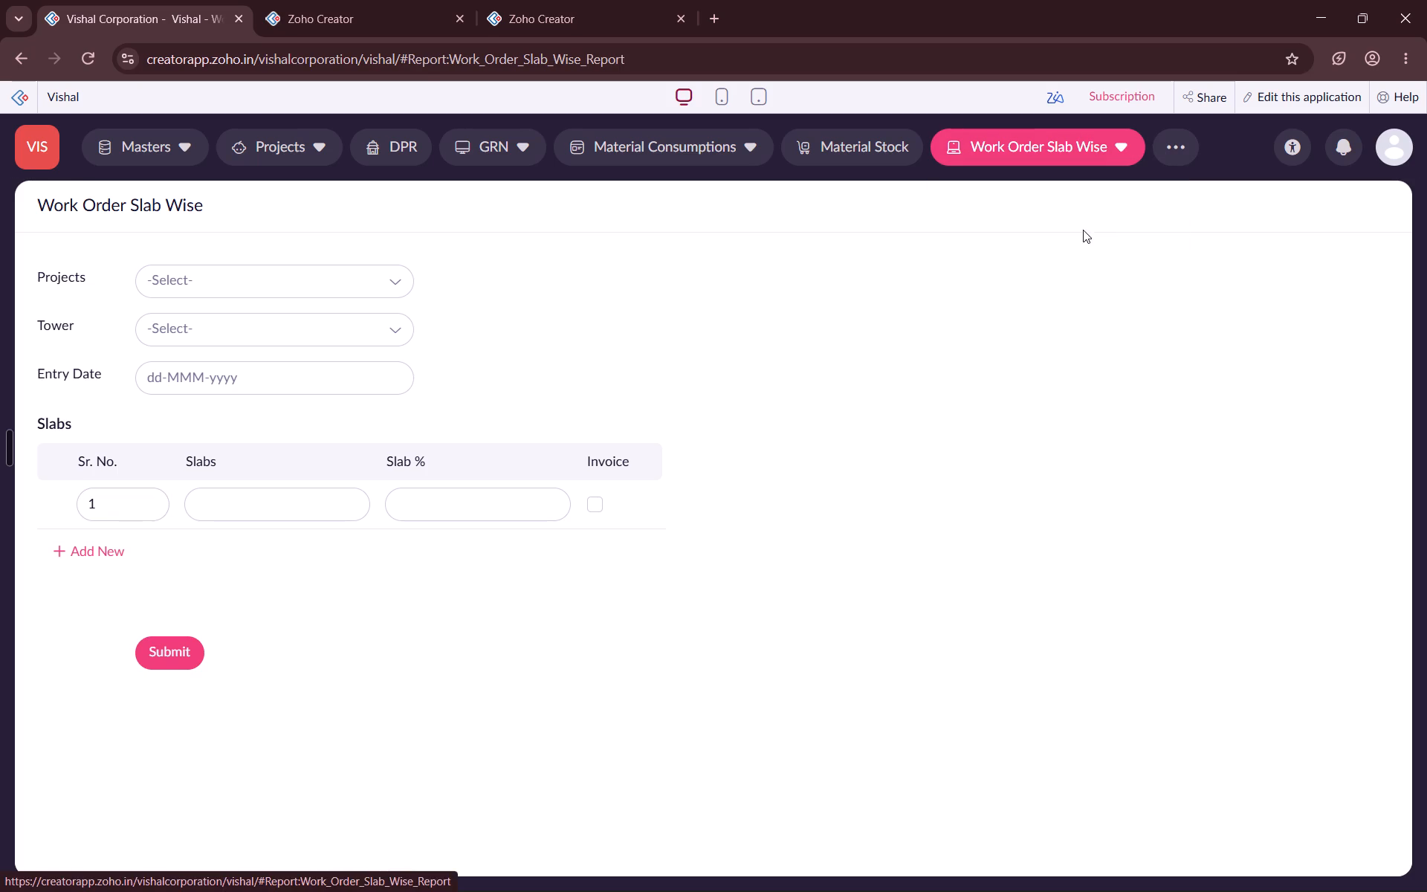
{"action": "right_click", "coordinate": [622, 291]}
{"action": "left_click", "coordinate": [649, 309]}
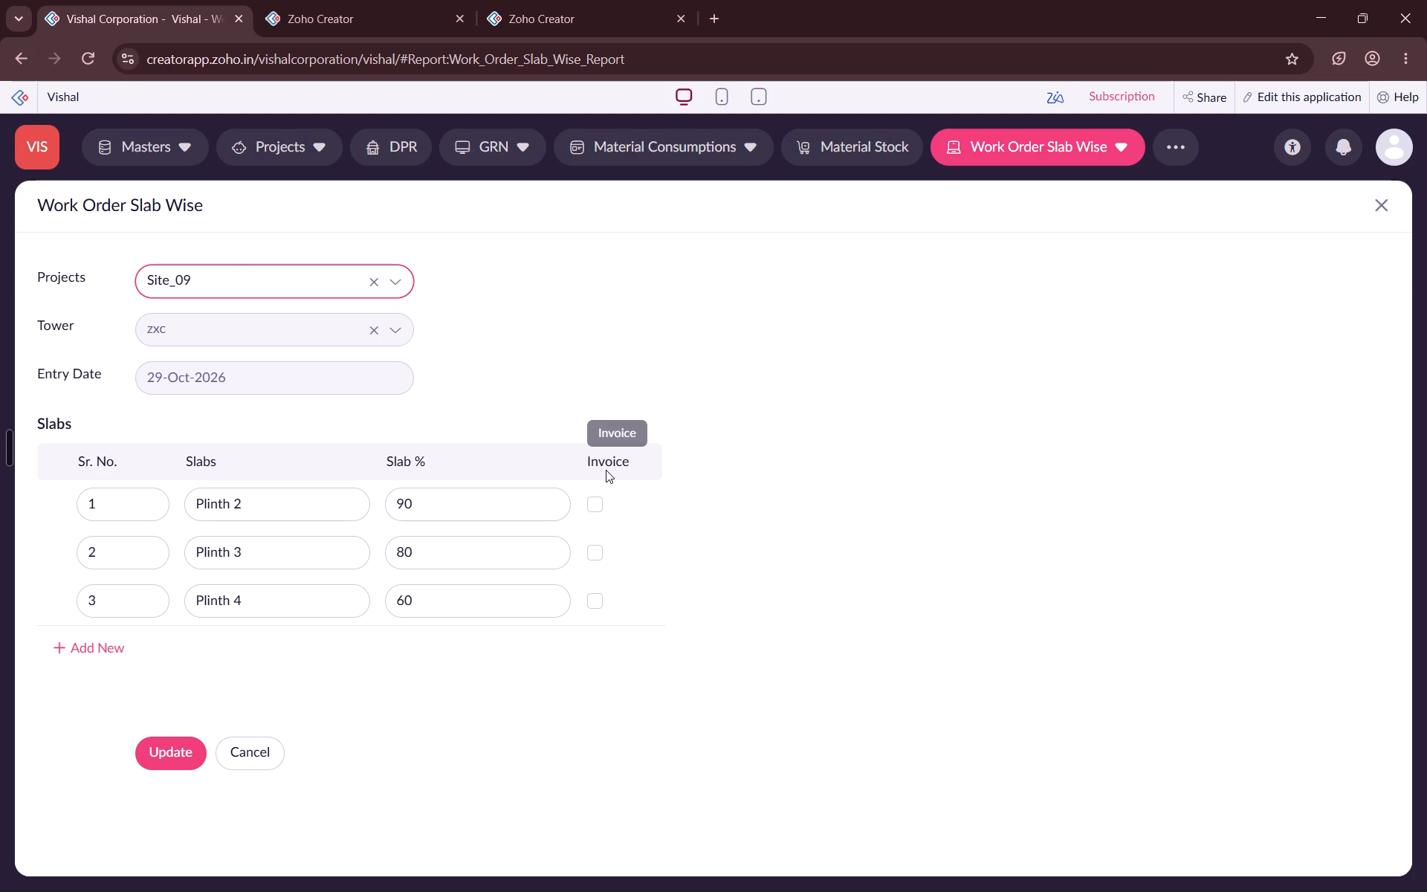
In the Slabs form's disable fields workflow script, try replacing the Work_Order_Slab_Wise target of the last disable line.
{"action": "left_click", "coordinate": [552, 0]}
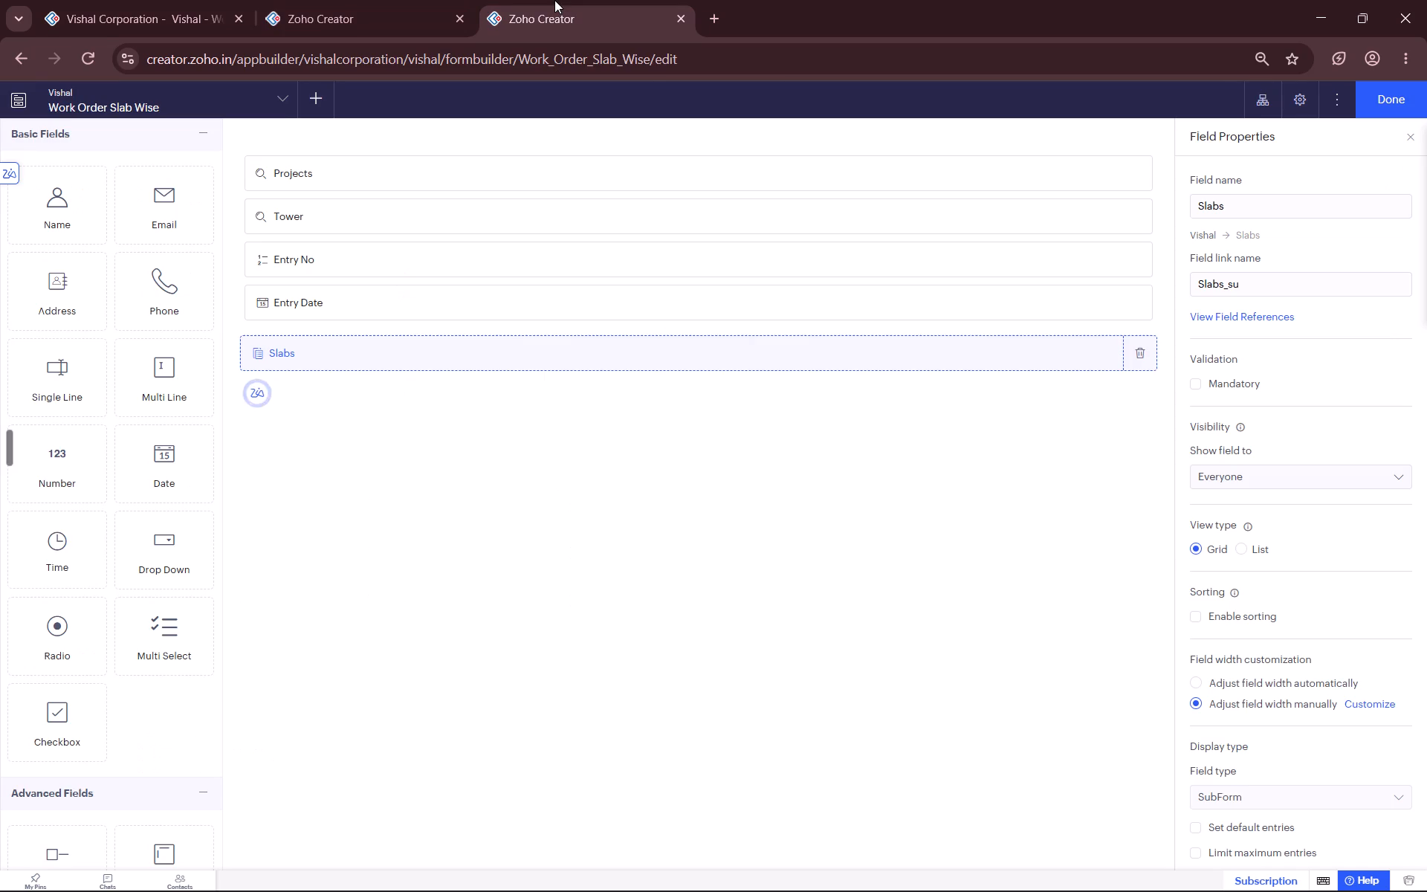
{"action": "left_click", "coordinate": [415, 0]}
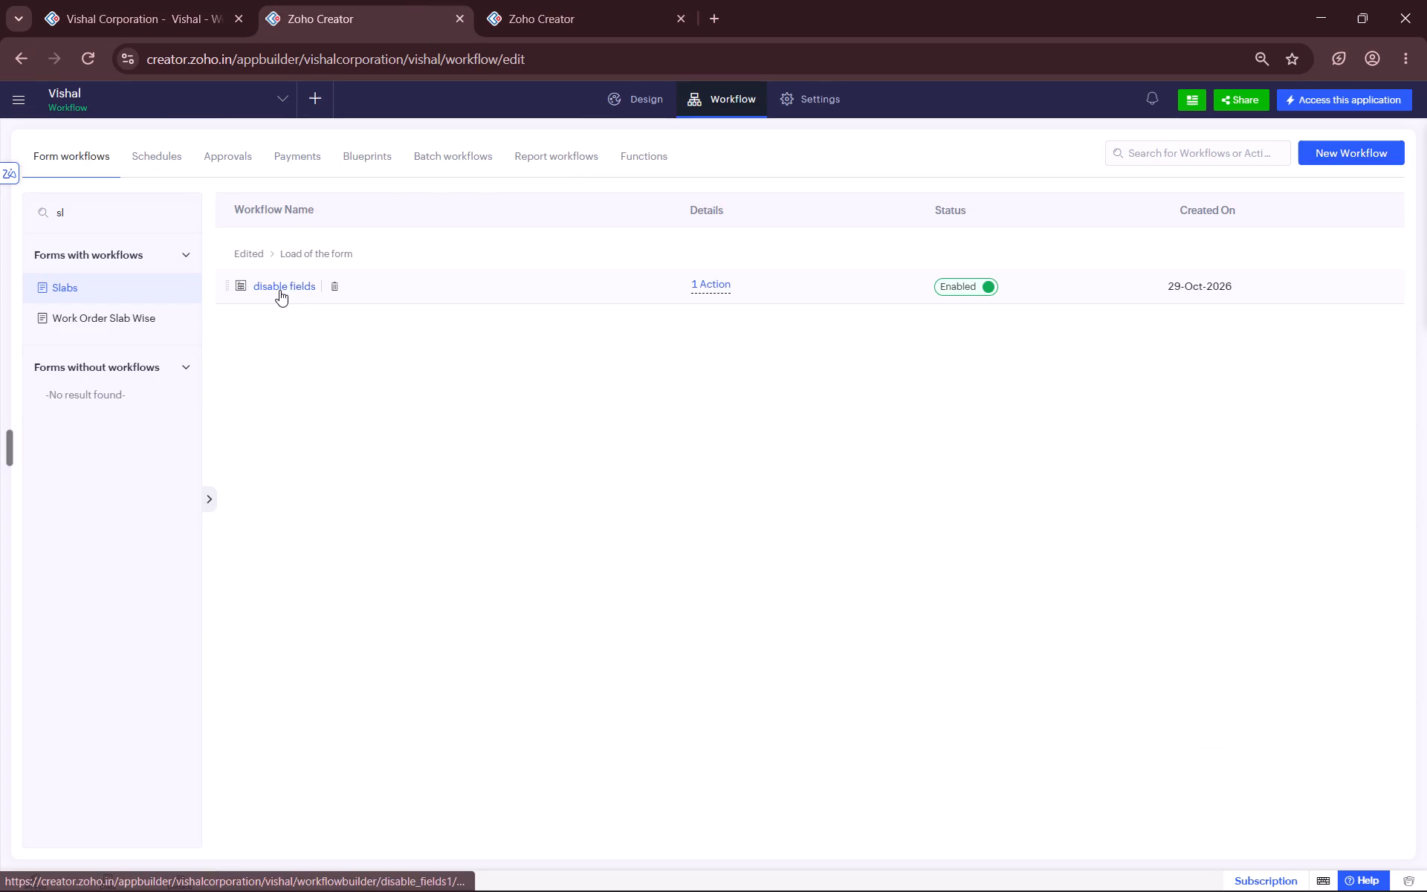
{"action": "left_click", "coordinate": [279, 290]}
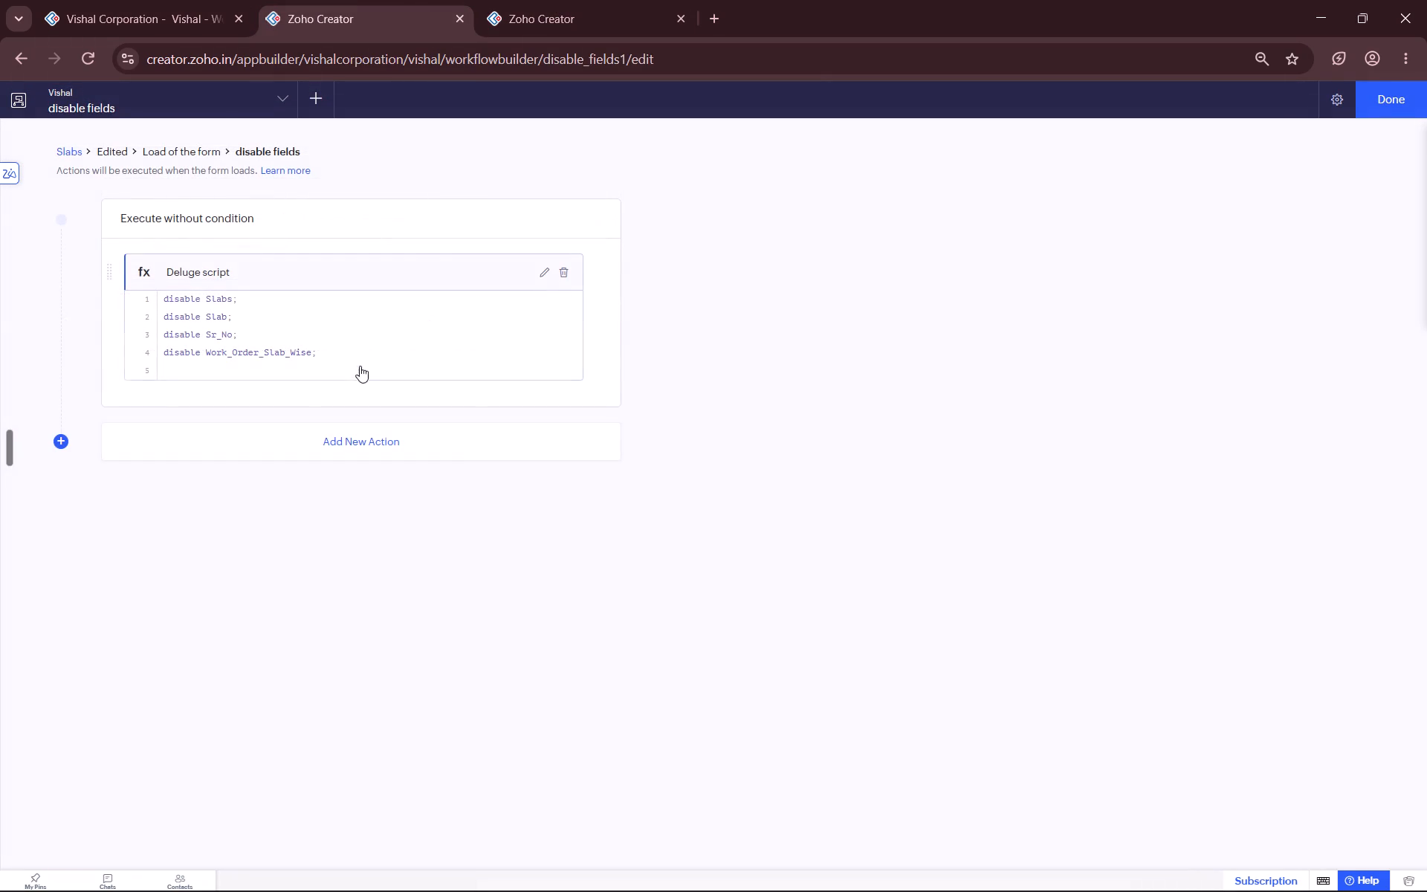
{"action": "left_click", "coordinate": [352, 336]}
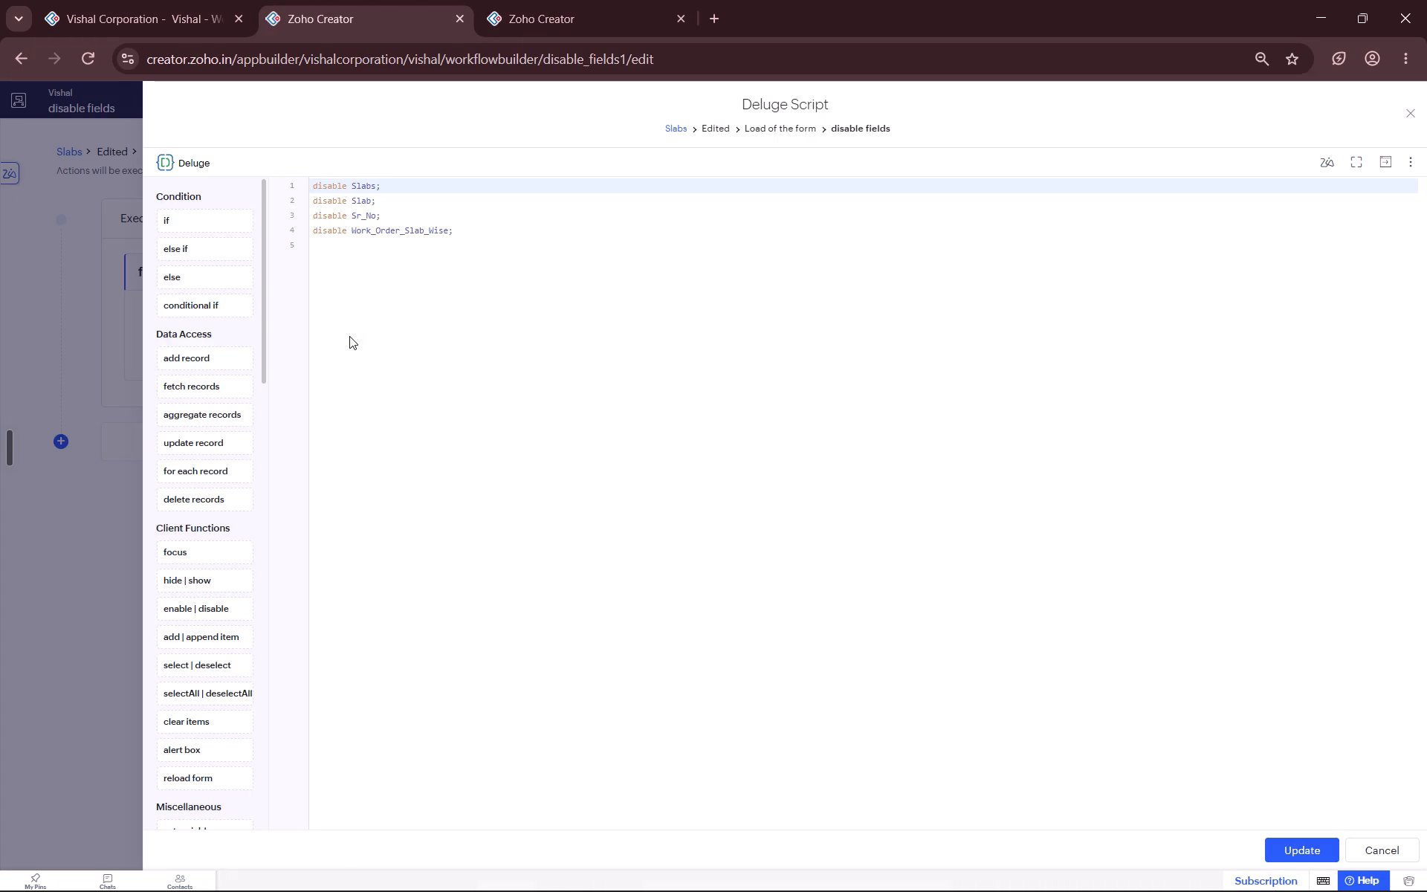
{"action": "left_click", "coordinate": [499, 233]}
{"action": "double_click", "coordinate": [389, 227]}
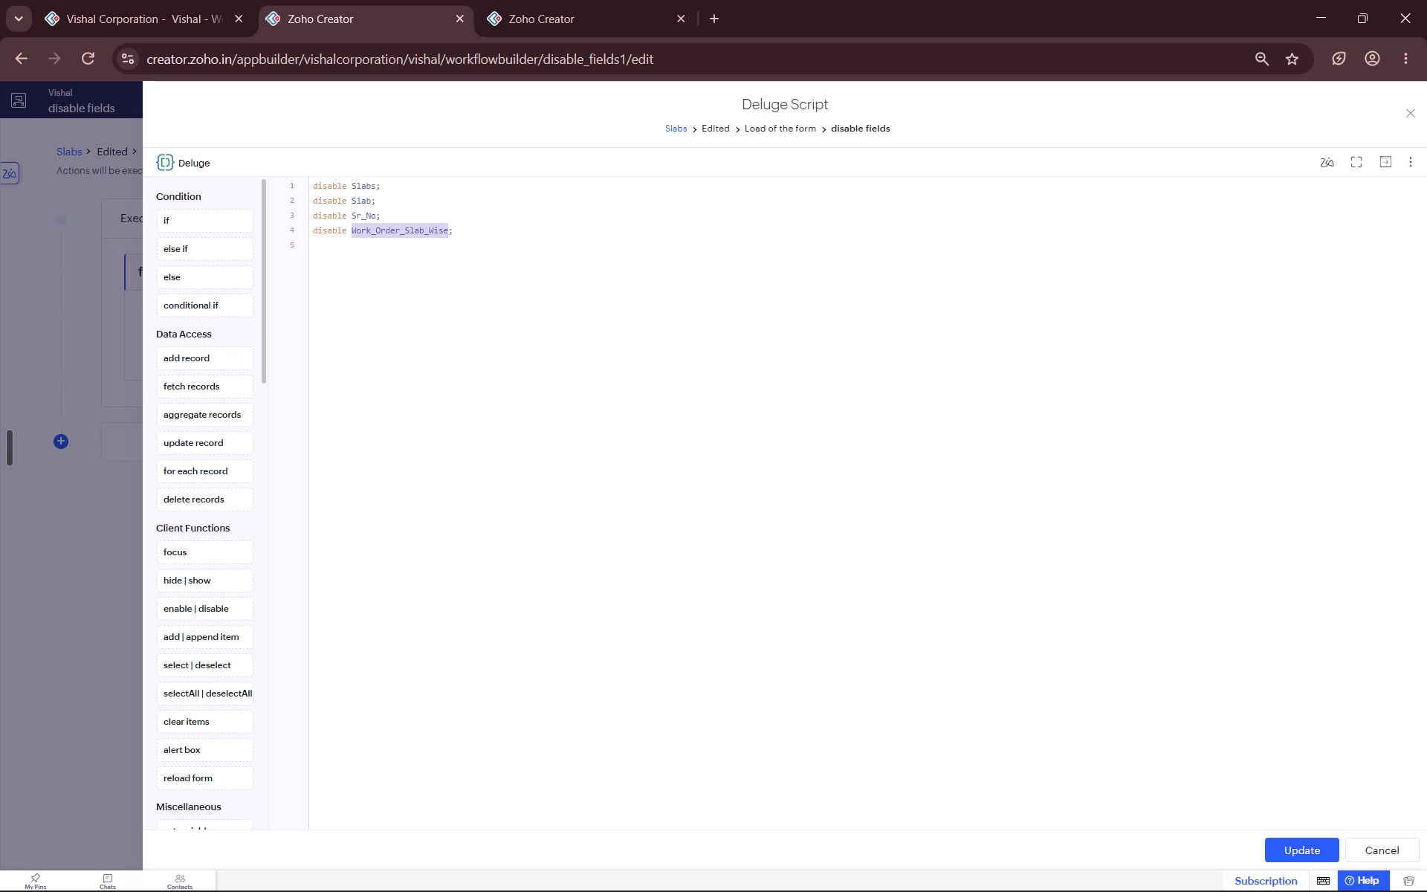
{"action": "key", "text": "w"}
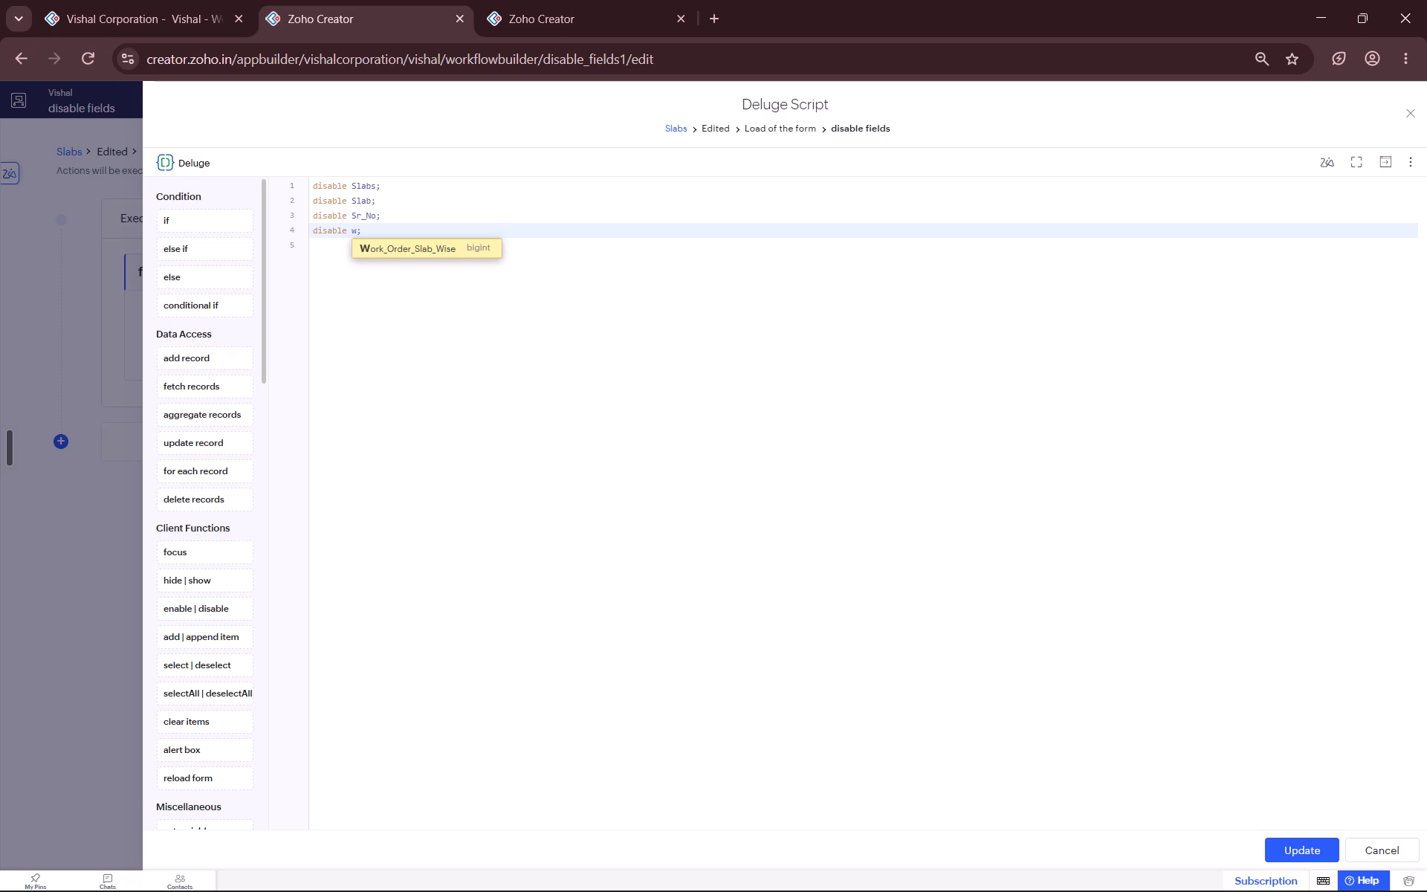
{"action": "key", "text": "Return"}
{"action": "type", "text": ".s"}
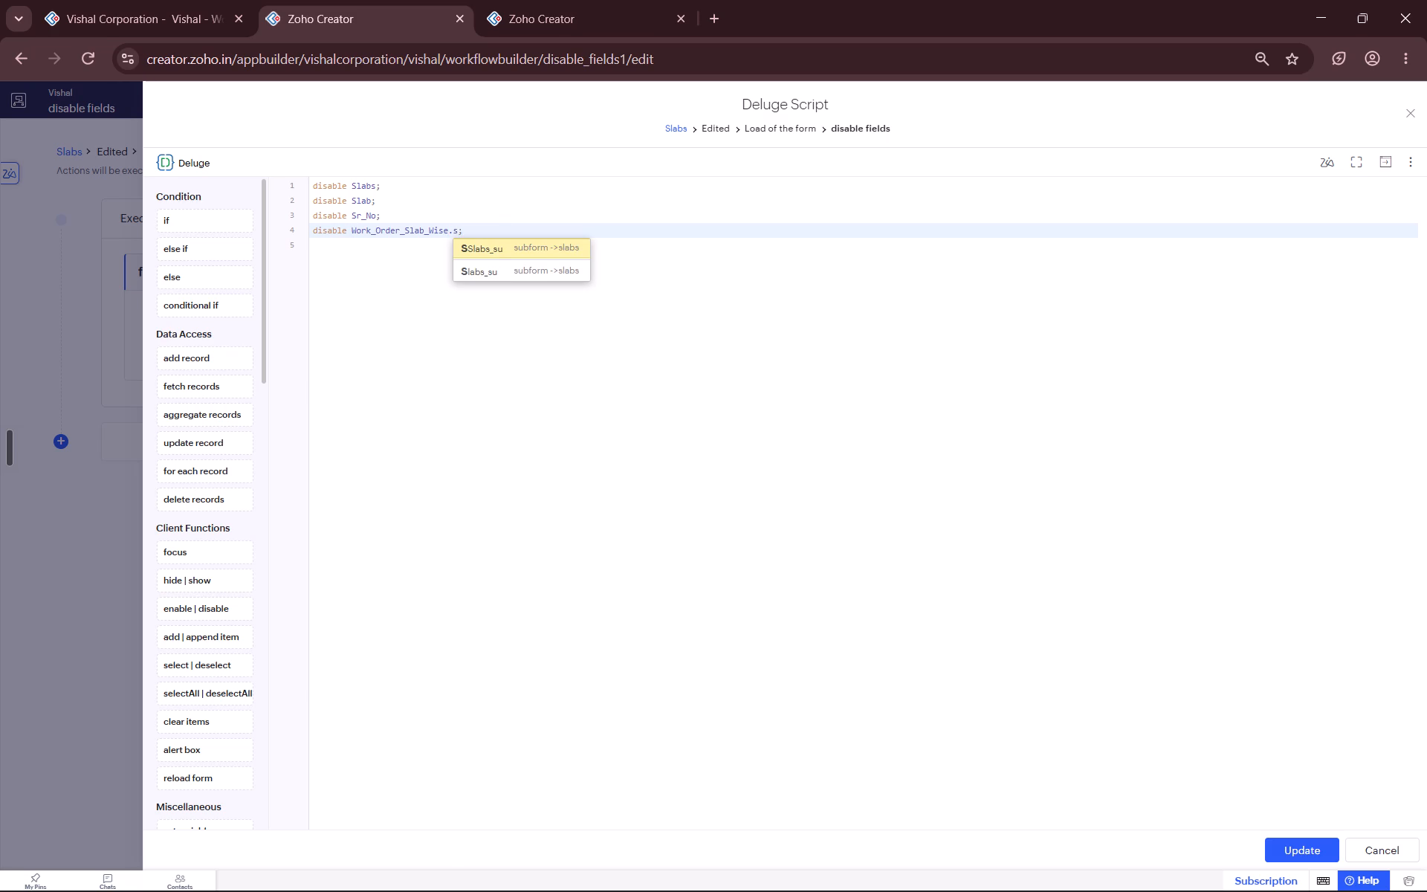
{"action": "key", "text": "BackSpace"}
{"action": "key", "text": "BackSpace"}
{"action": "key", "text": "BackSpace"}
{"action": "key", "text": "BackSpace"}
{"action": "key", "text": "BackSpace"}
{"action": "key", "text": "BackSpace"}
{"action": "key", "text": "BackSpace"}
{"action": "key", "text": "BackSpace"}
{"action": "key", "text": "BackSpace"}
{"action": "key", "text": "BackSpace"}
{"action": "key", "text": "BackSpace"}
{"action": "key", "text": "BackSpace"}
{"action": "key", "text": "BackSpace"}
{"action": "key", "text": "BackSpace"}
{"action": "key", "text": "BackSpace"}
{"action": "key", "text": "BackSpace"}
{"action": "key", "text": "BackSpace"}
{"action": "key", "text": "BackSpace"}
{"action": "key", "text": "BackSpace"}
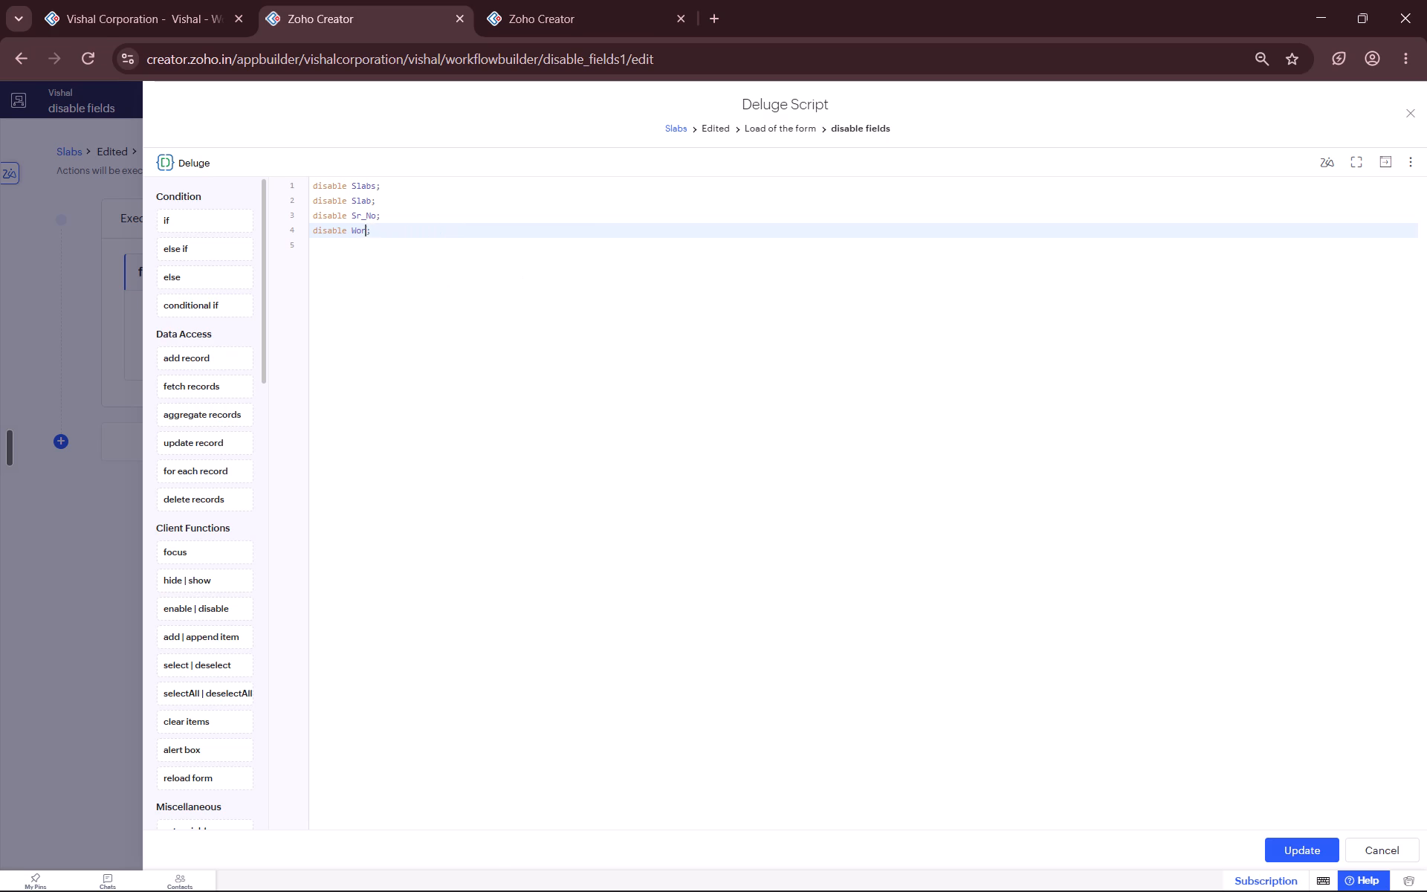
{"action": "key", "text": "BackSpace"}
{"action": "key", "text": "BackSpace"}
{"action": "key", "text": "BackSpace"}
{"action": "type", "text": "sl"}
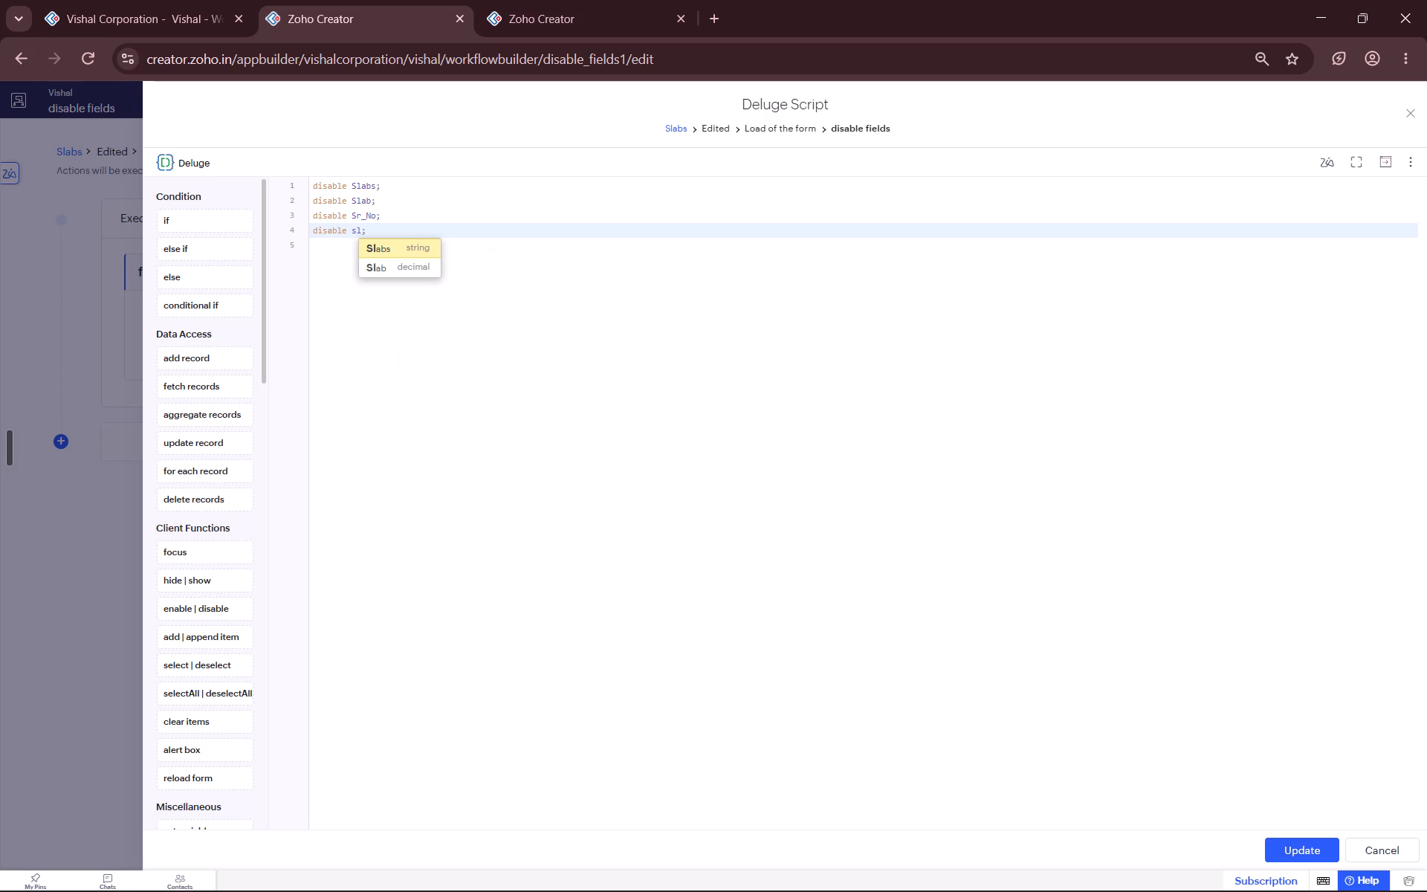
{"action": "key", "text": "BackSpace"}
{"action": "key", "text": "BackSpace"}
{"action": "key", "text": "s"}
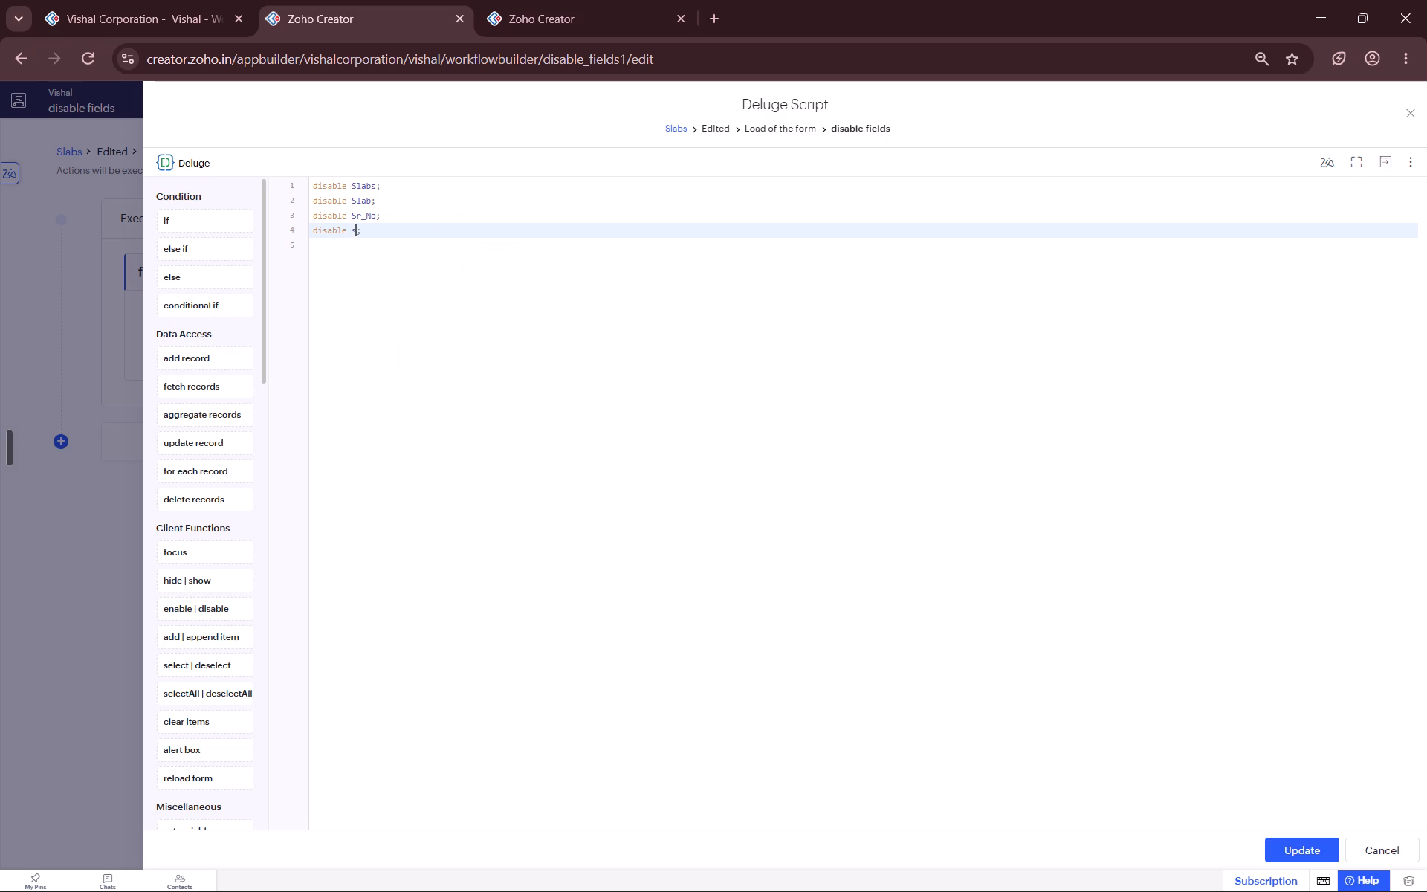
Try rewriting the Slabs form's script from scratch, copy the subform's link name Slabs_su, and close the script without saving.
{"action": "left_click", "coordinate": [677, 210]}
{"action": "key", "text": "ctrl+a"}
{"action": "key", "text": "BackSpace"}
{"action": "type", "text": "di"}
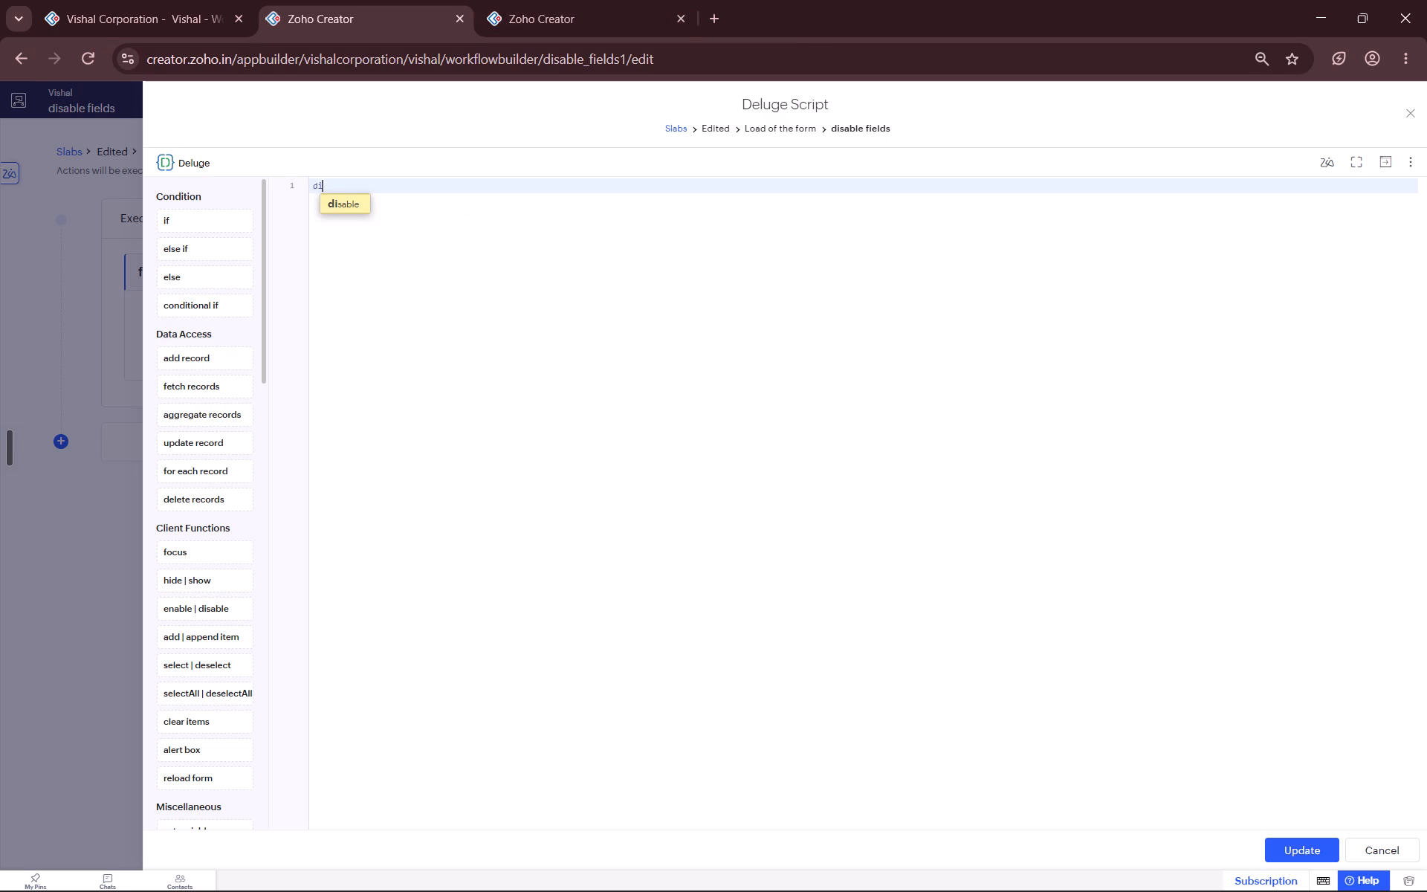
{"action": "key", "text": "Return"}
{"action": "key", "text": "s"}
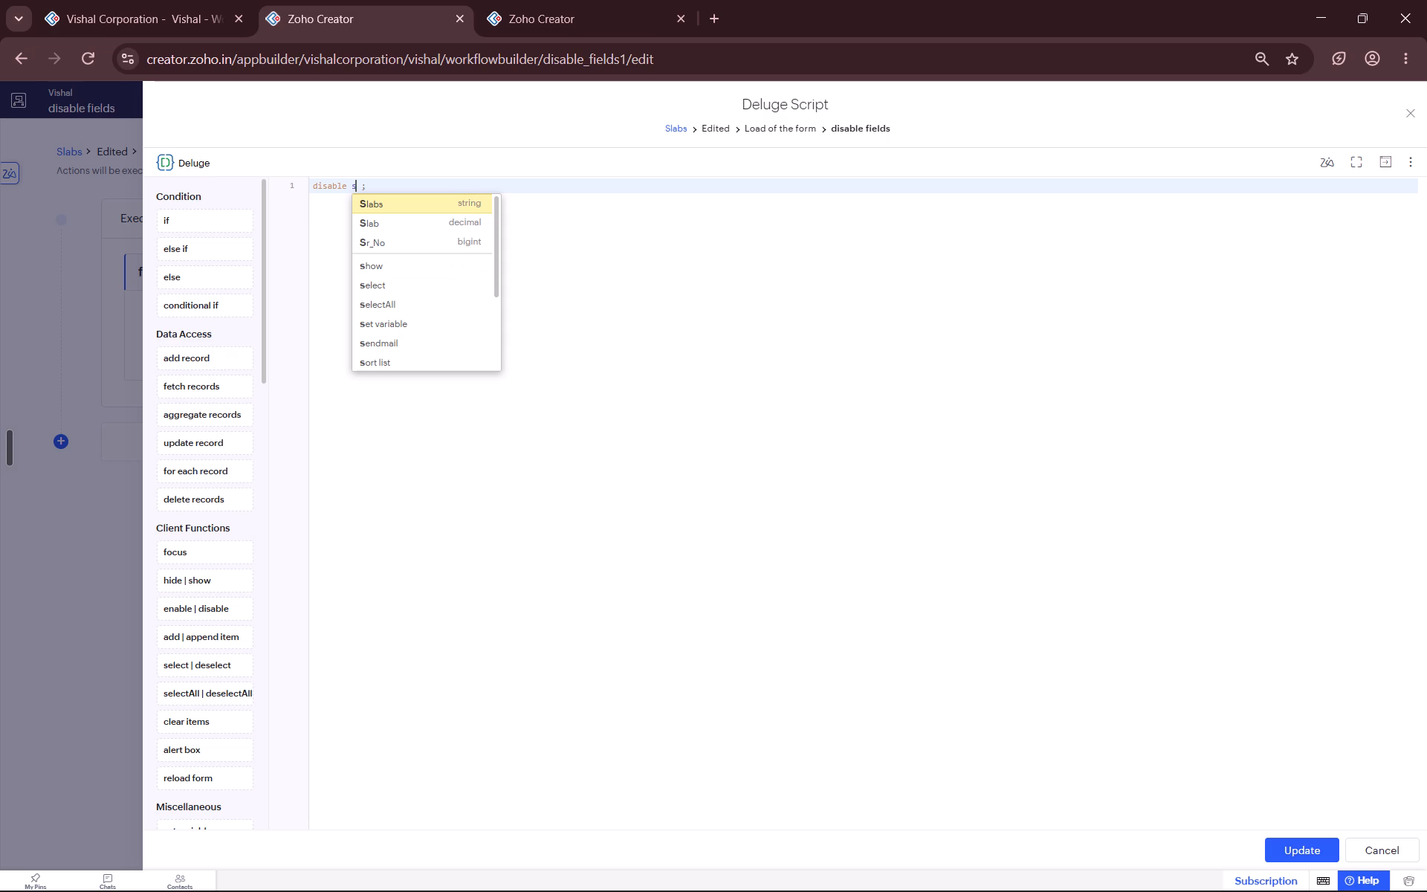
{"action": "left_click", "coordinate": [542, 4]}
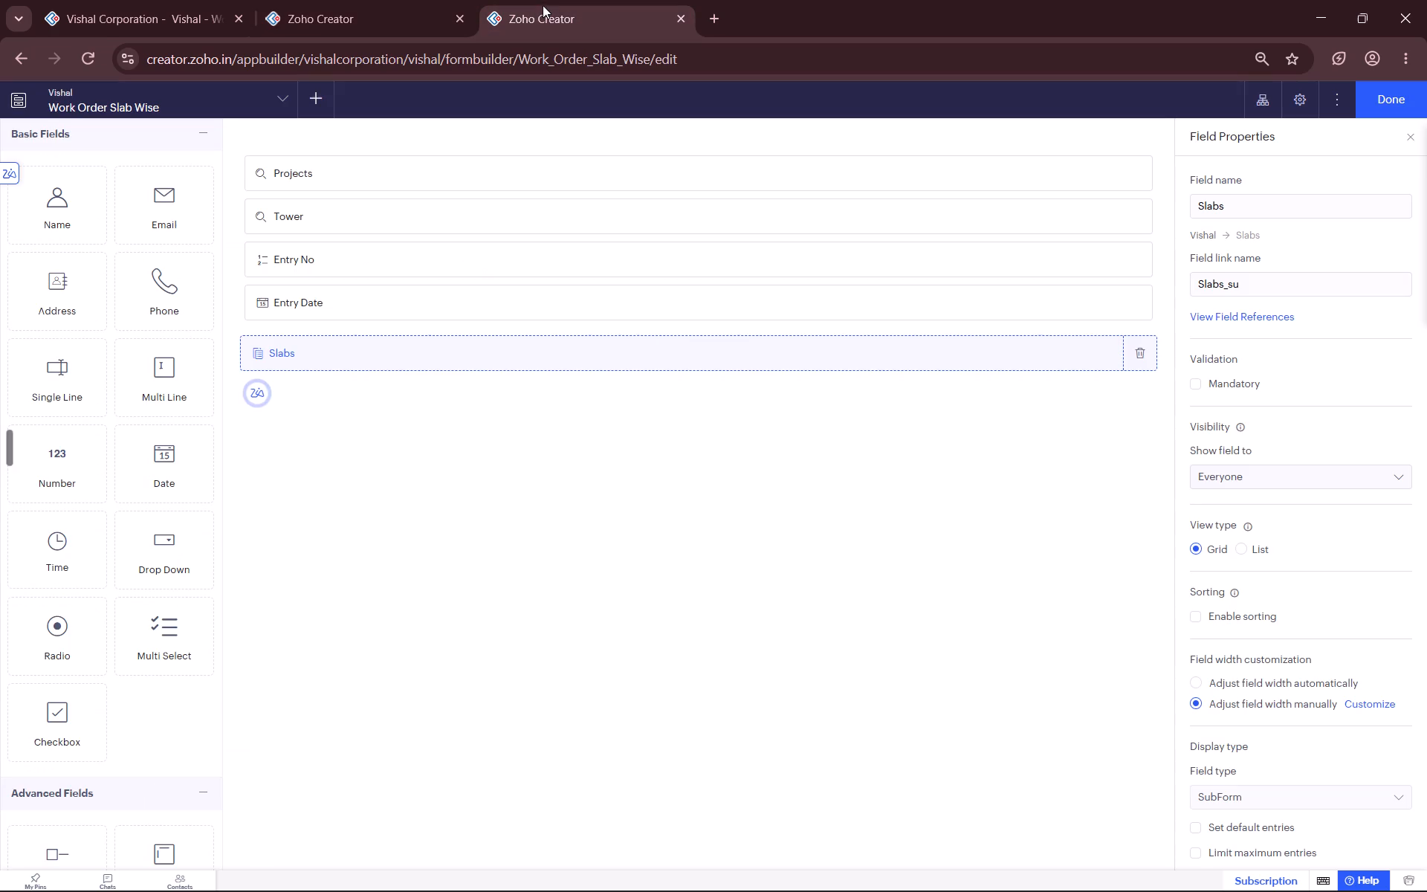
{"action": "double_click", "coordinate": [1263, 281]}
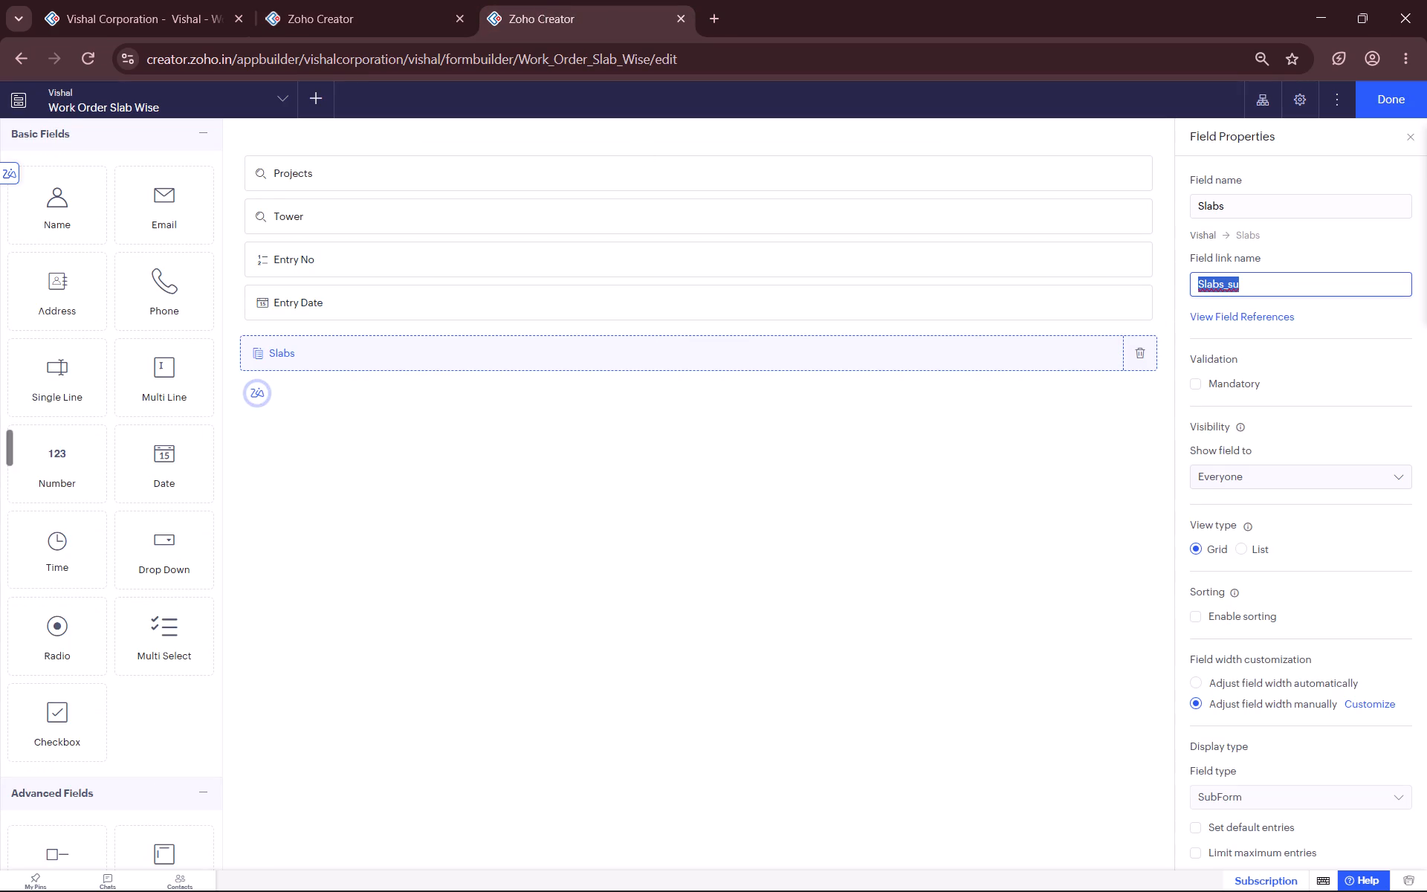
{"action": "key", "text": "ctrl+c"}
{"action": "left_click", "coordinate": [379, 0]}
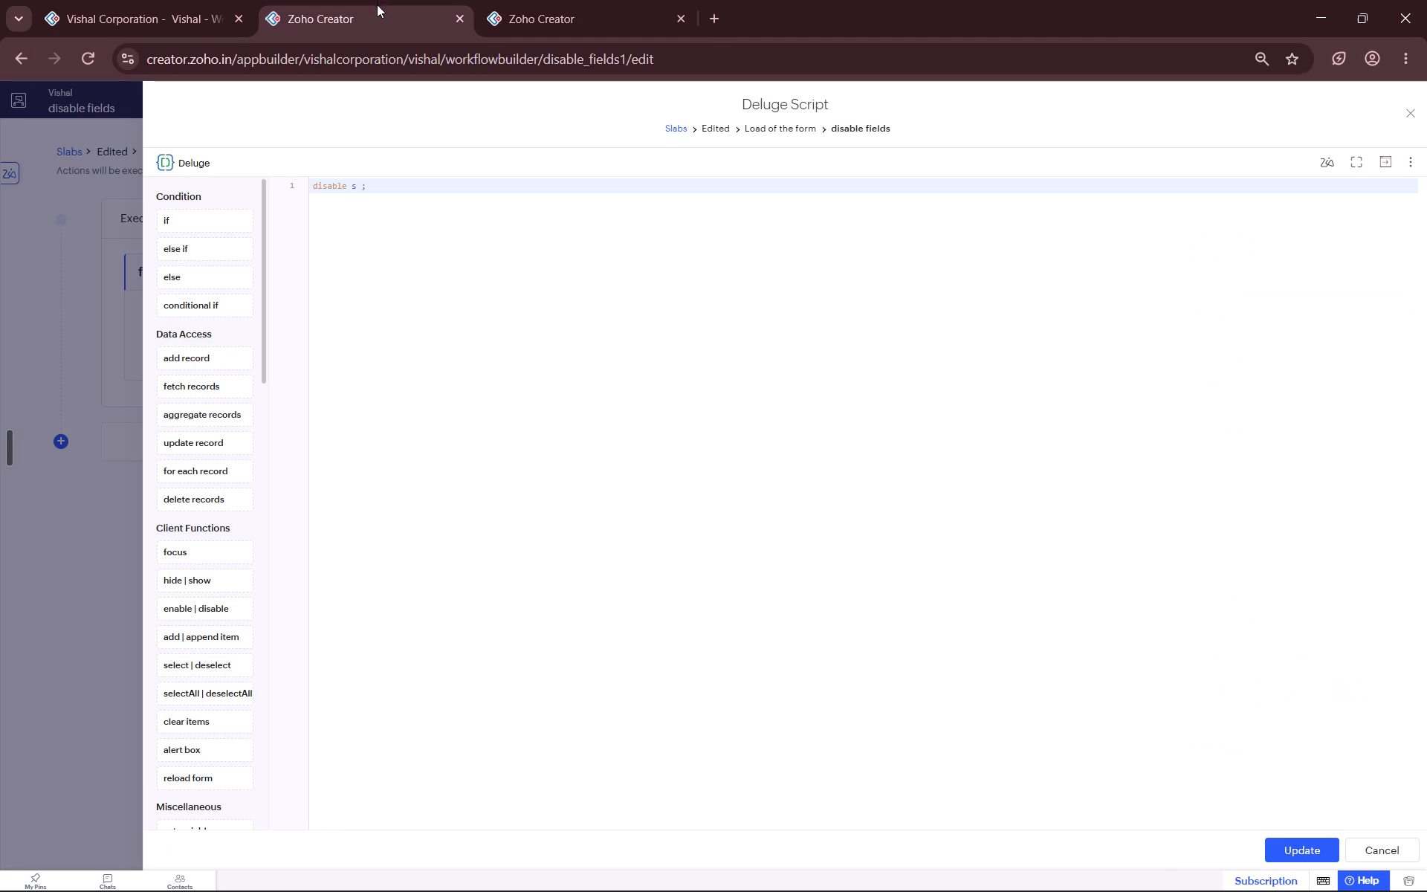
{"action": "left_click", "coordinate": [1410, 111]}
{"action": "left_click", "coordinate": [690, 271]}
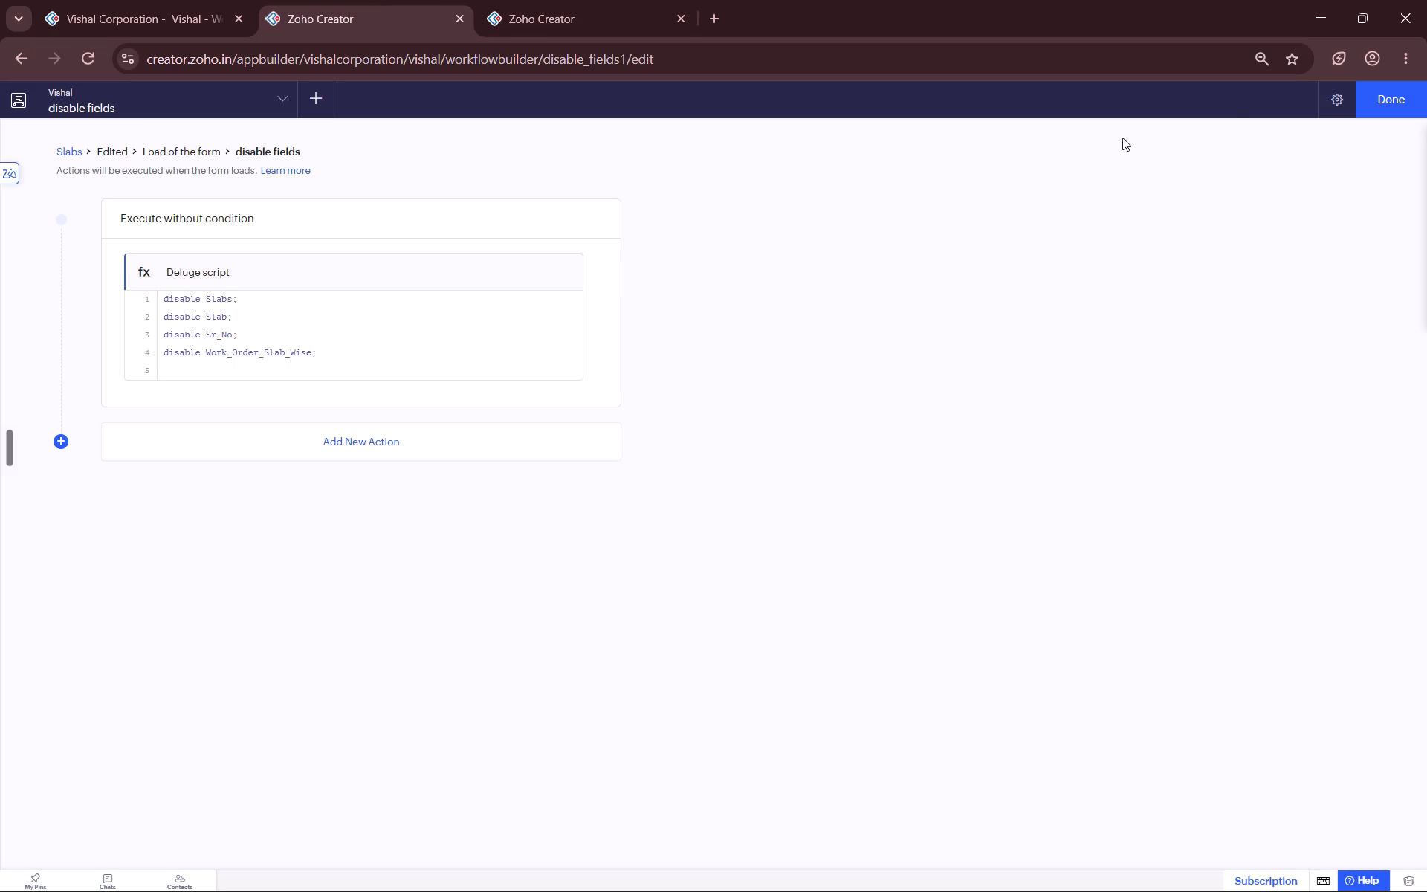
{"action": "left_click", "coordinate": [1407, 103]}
Open the script of the Work Order Slab Wise form's Edited-on-load field rules workflow and add a line disabling Projects.
{"action": "left_click", "coordinate": [143, 308]}
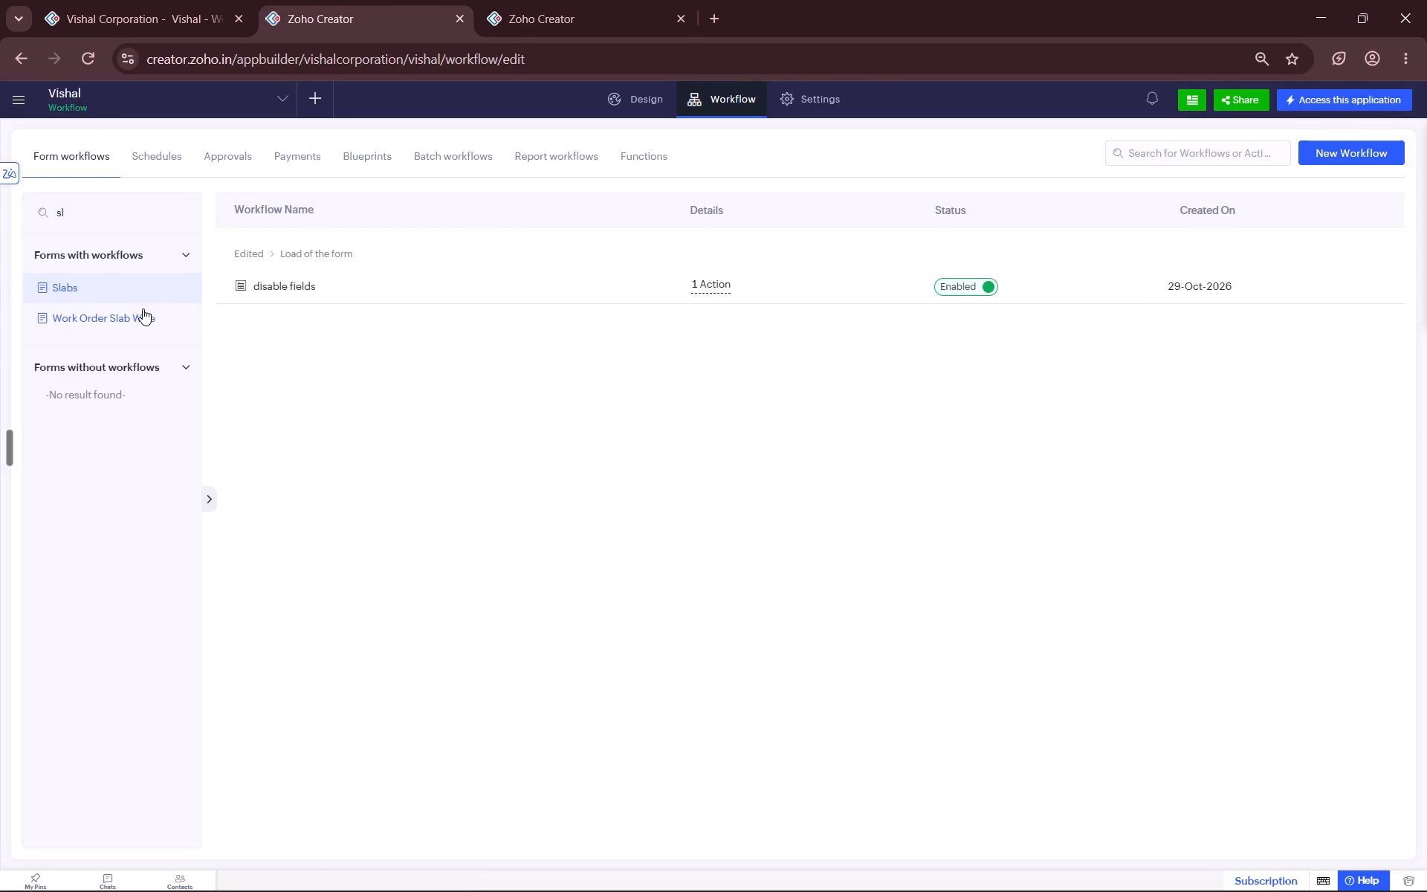
{"action": "left_click", "coordinate": [265, 274]}
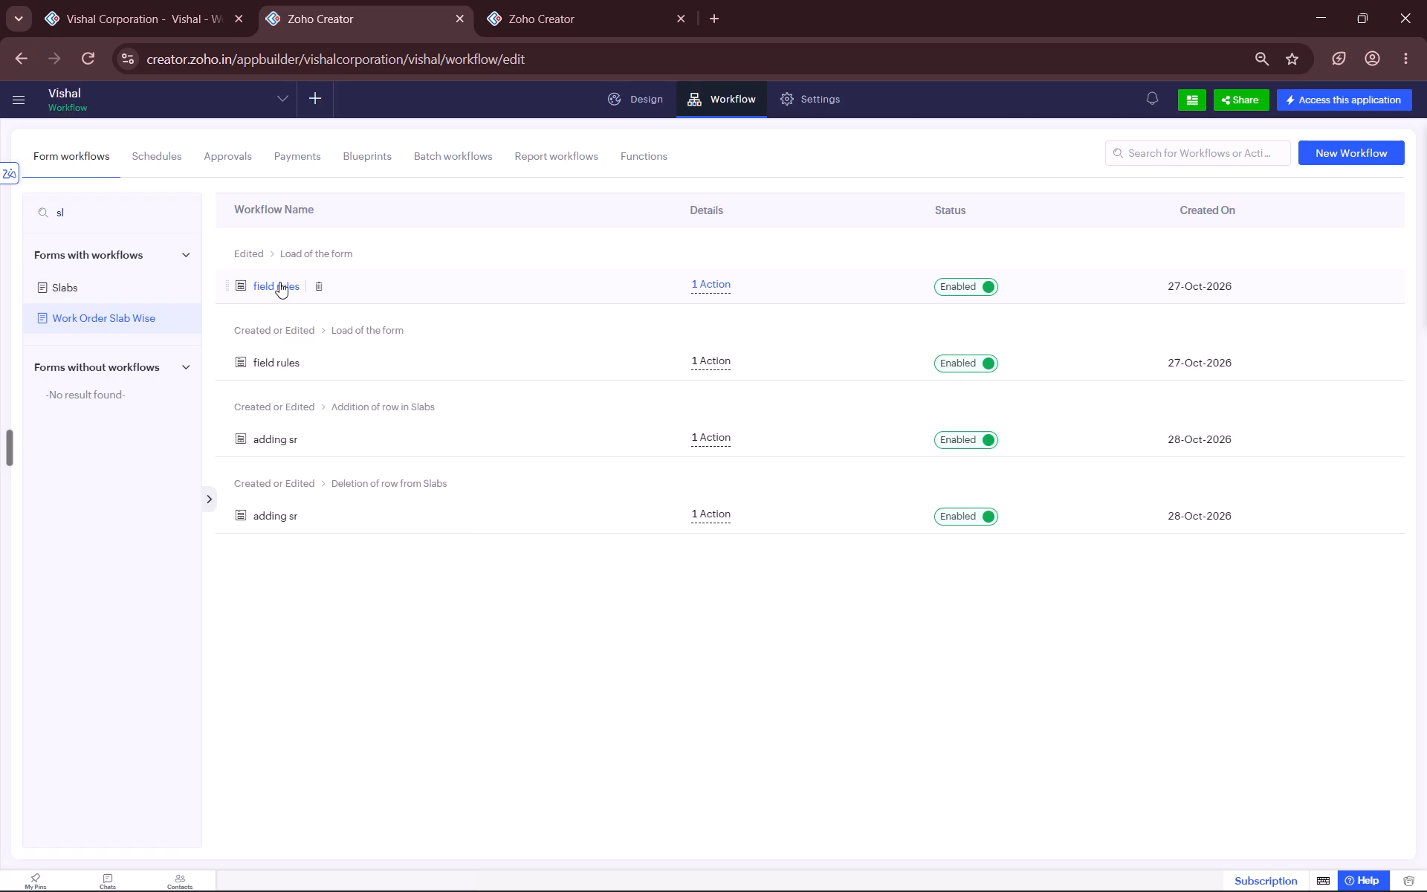
{"action": "left_click", "coordinate": [279, 282]}
{"action": "left_click", "coordinate": [320, 306]}
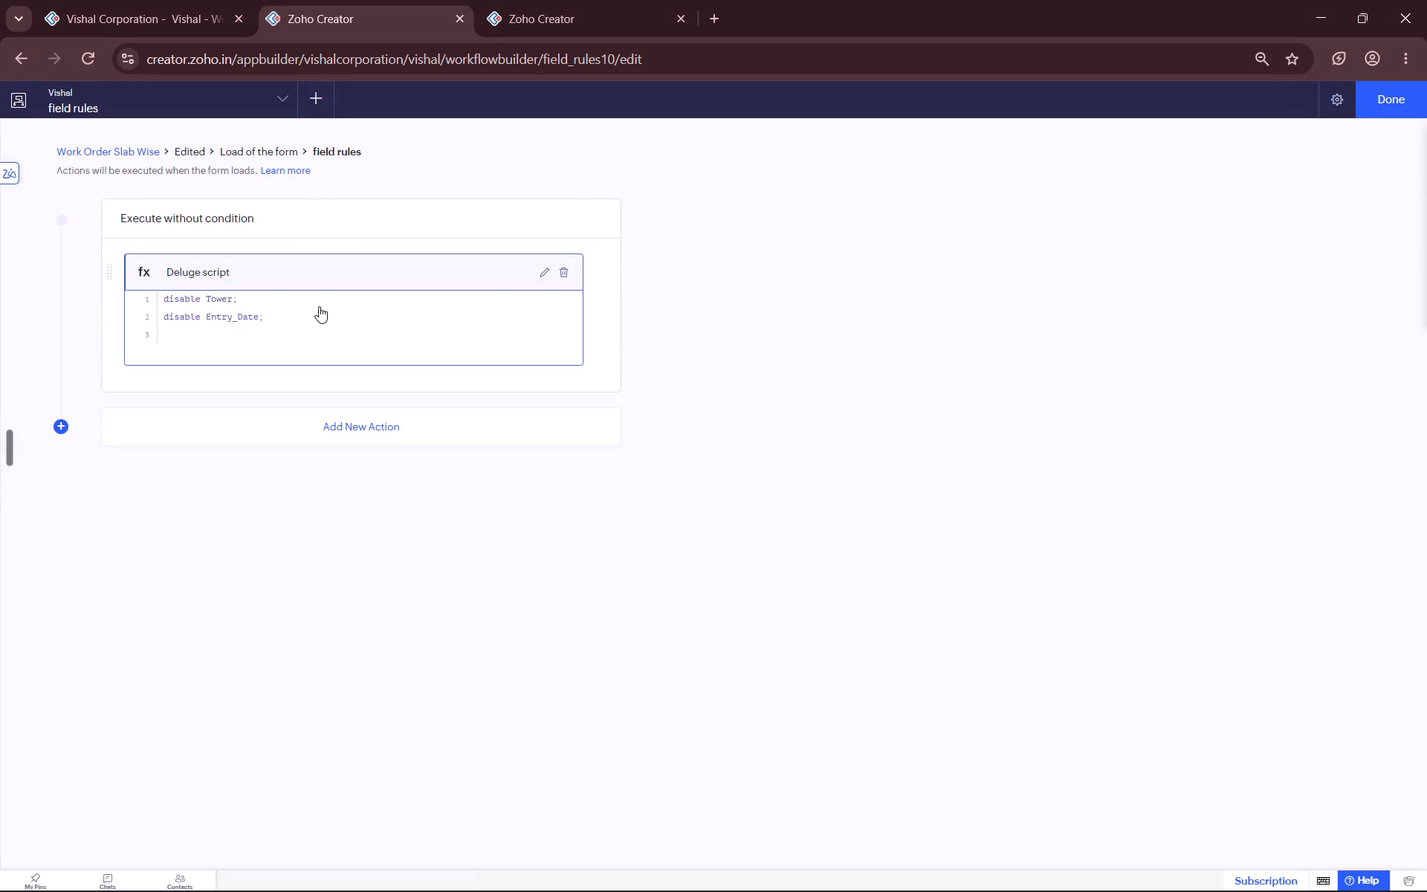
{"action": "left_click", "coordinate": [319, 306]}
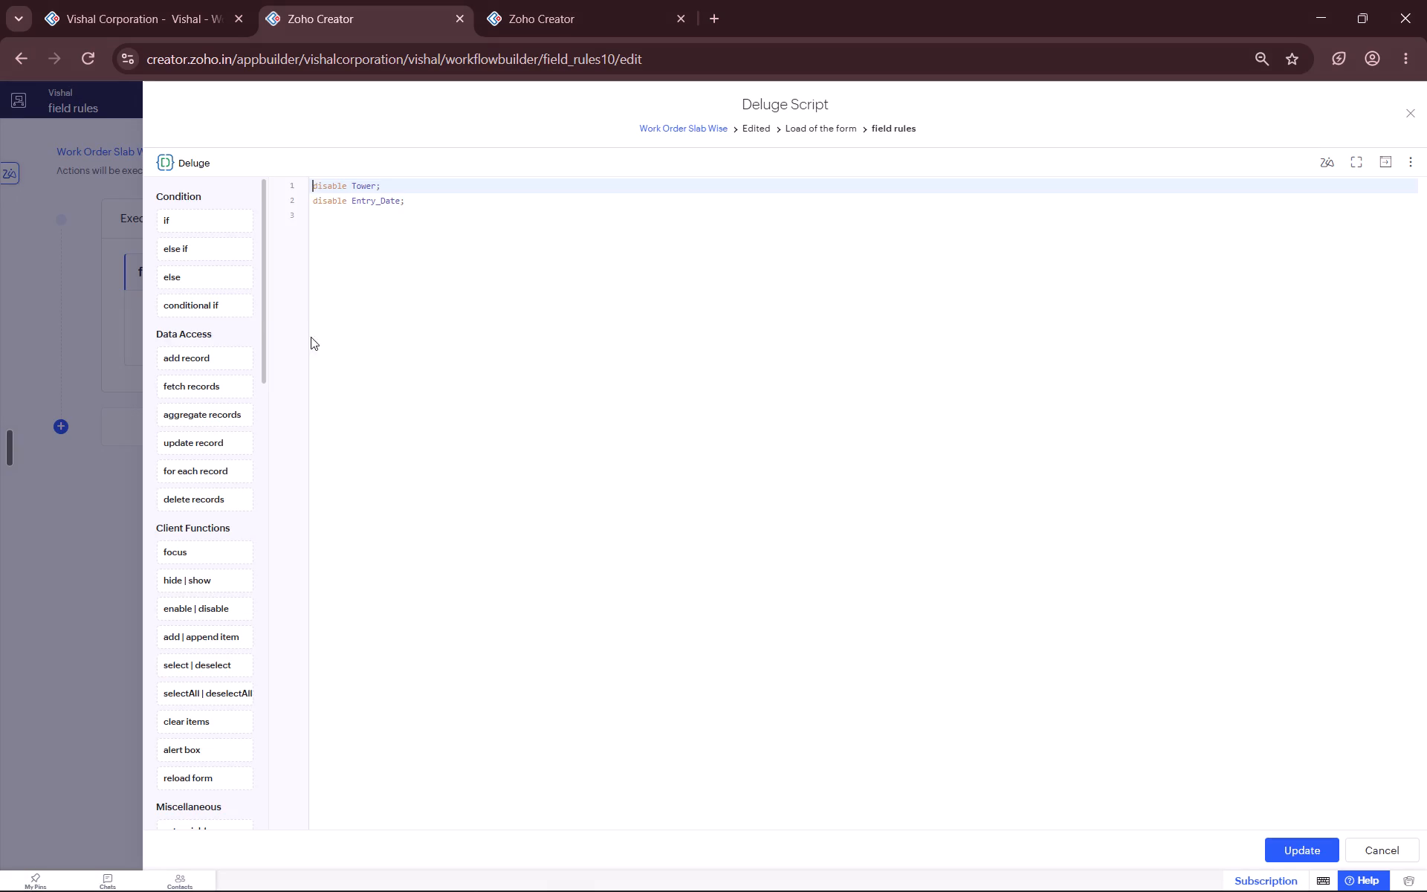
{"action": "left_click", "coordinate": [357, 296]}
{"action": "type", "text": "di"}
{"action": "key", "text": "Return"}
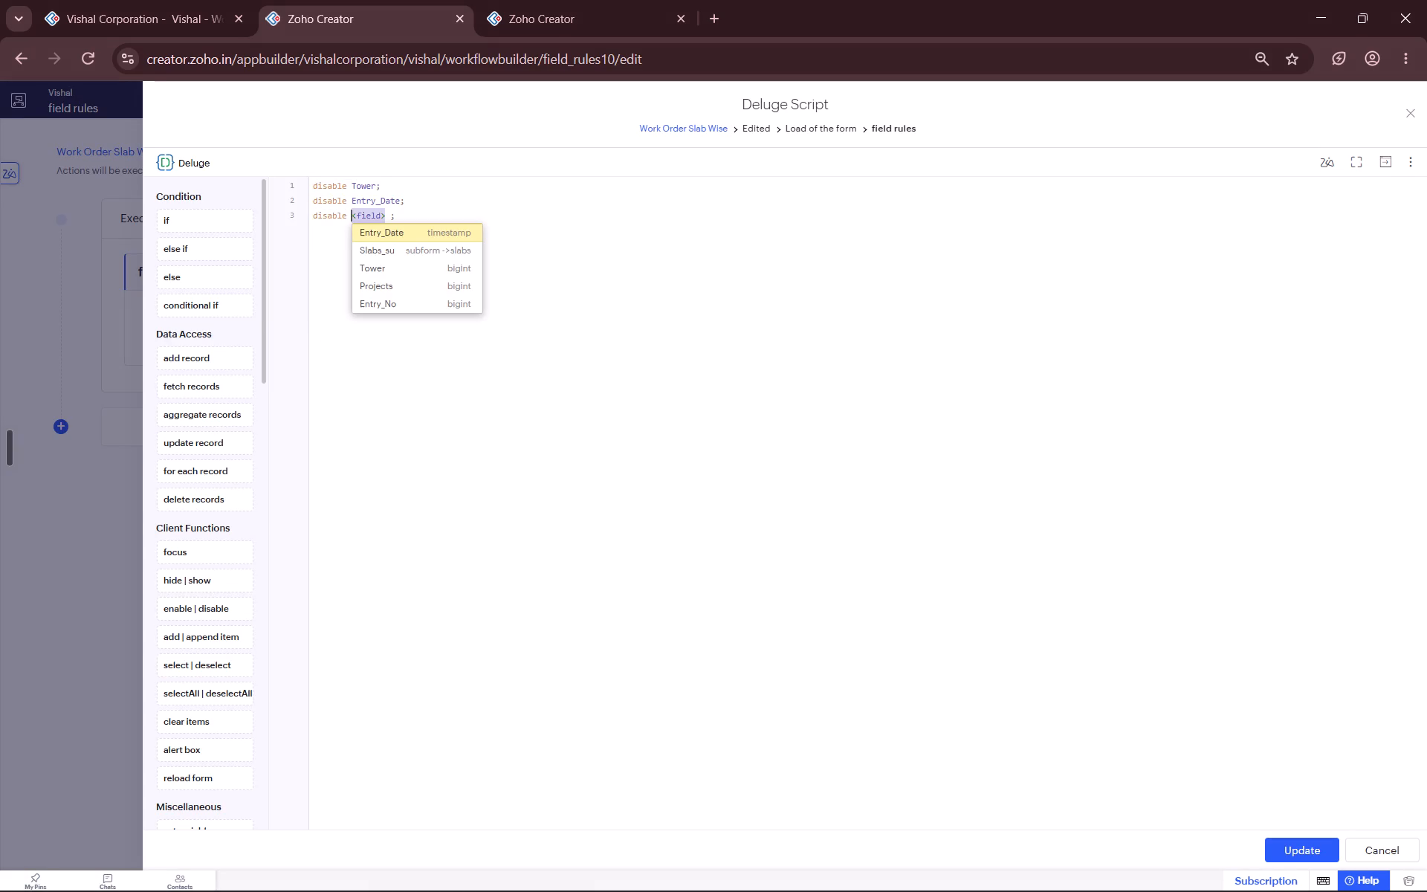
{"action": "type", "text": "pr"}
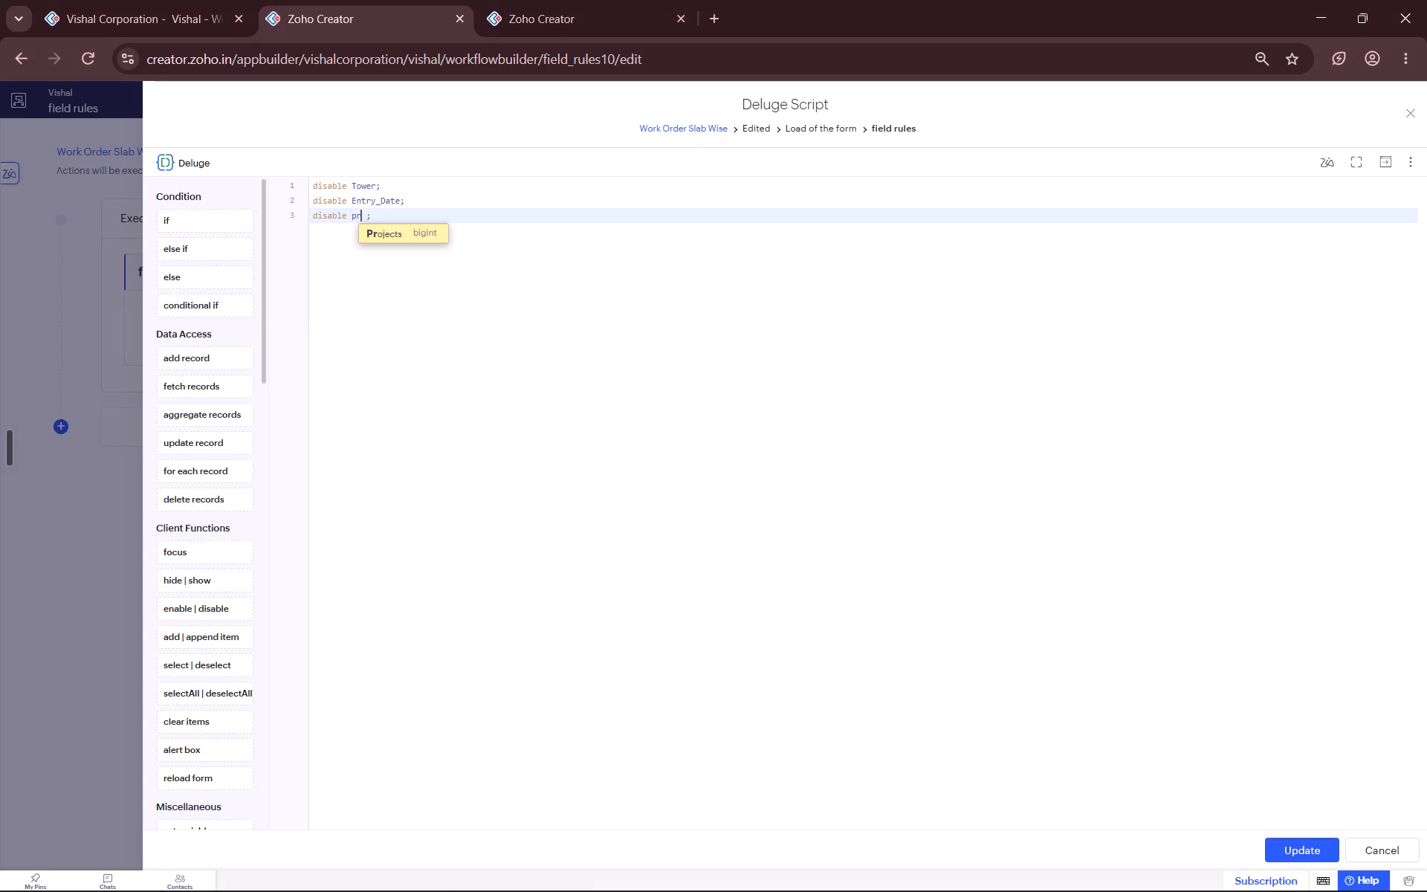
{"action": "key", "text": "Return"}
{"action": "key", "text": "Right"}
{"action": "key", "text": "Right"}
Add a script line that disables the subform's serial number field, Slabs_su.Sr_No.
{"action": "key", "text": "Return"}
{"action": "type", "text": "di"}
{"action": "key", "text": "Return"}
{"action": "type", "text": "sl"}
{"action": "key", "text": "Return"}
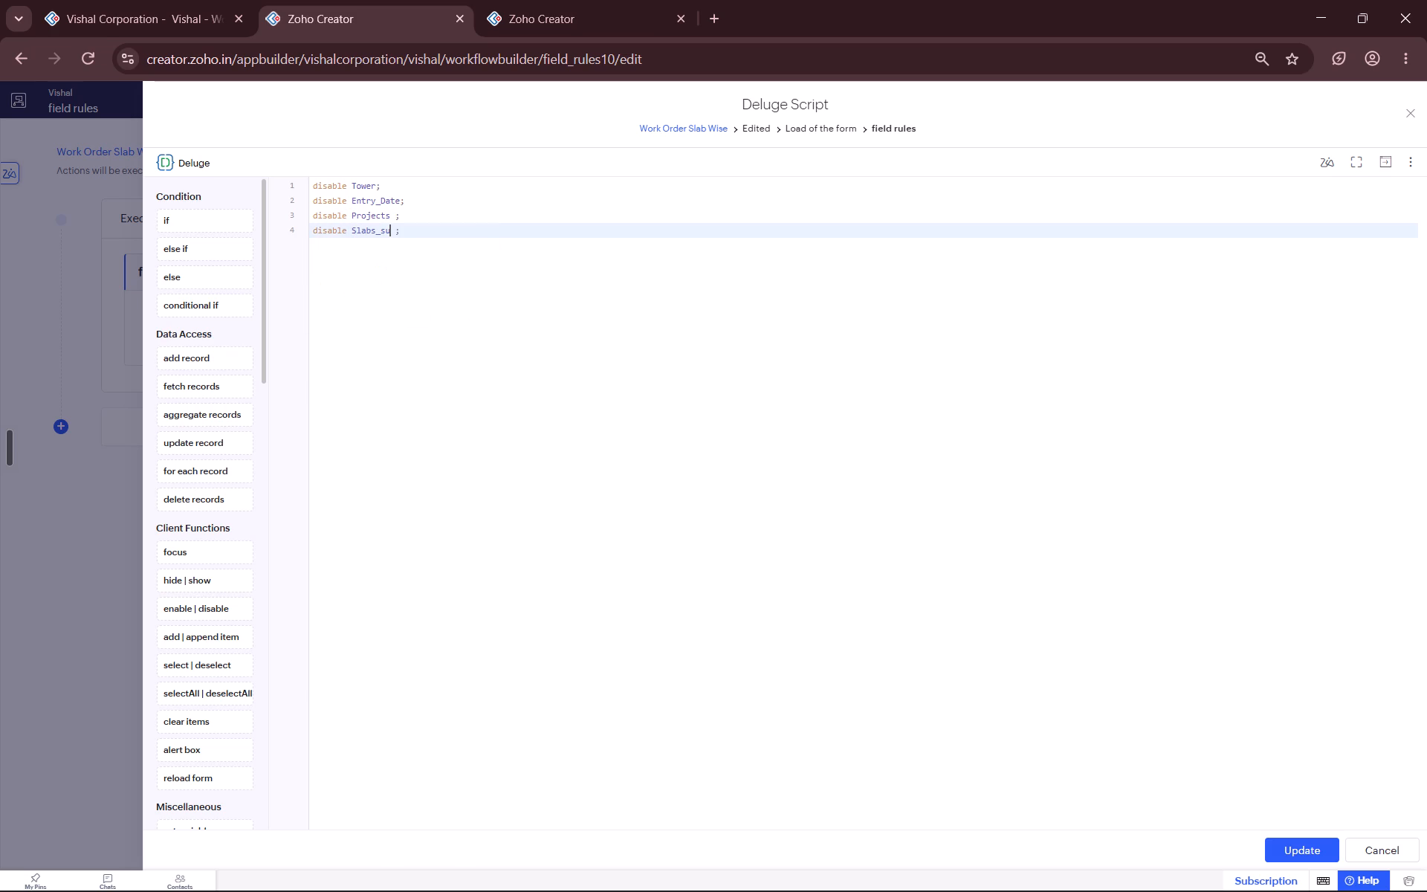
{"action": "type", "text": ".s"}
{"action": "key", "text": "Down"}
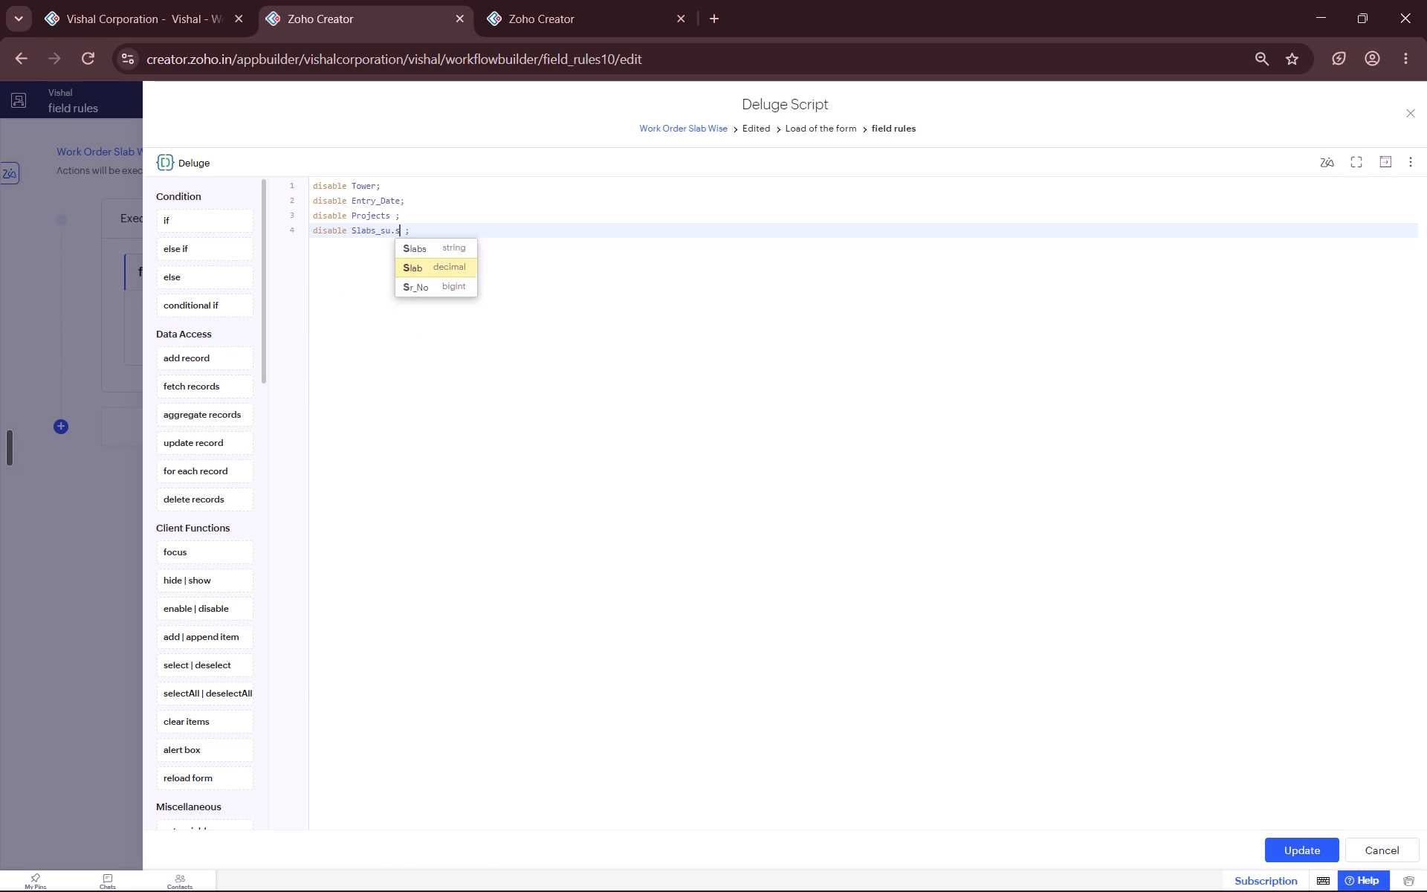
{"action": "key", "text": "Down"}
{"action": "key", "text": "Return"}
{"action": "key", "text": "Right"}
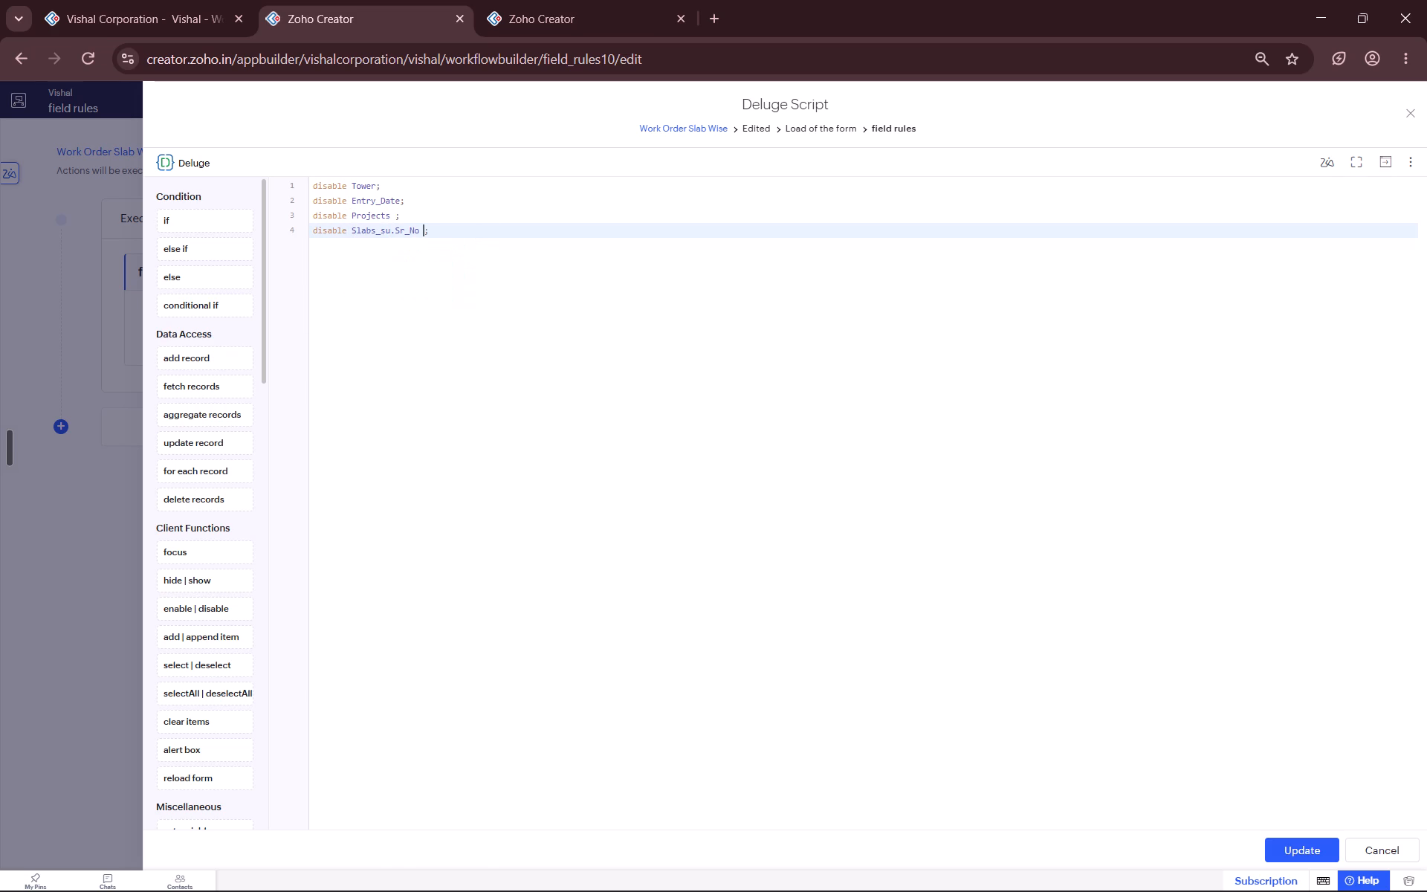
{"action": "key", "text": "Right"}
Add a script line that disables the subform field Slabs_su.Slabs.
{"action": "key", "text": "Return"}
{"action": "key", "text": "s"}
{"action": "key", "text": "BackSpace"}
{"action": "type", "text": "di"}
{"action": "key", "text": "Return"}
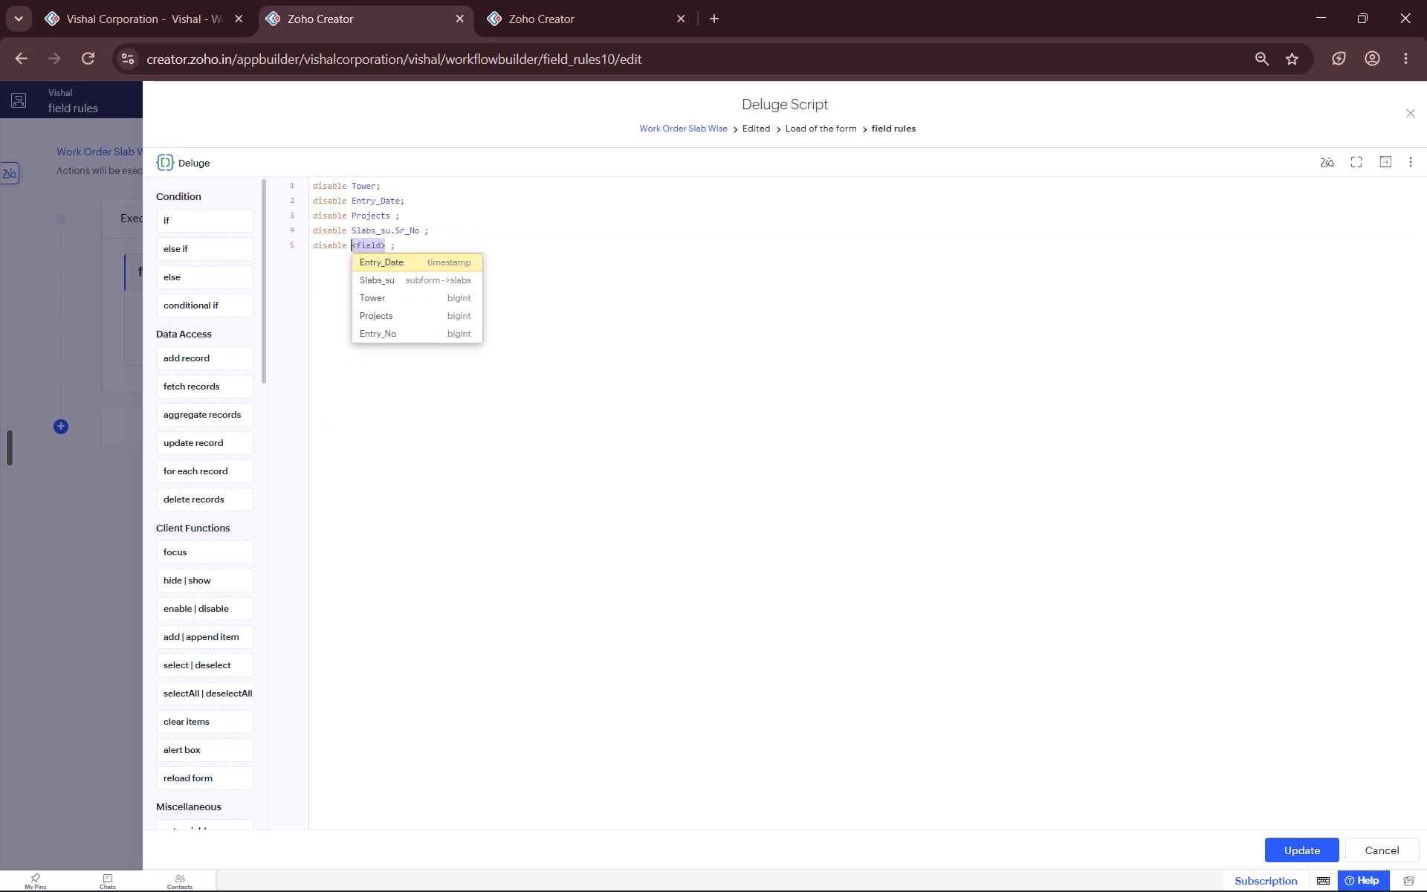
{"action": "type", "text": "sl"}
{"action": "key", "text": "Return"}
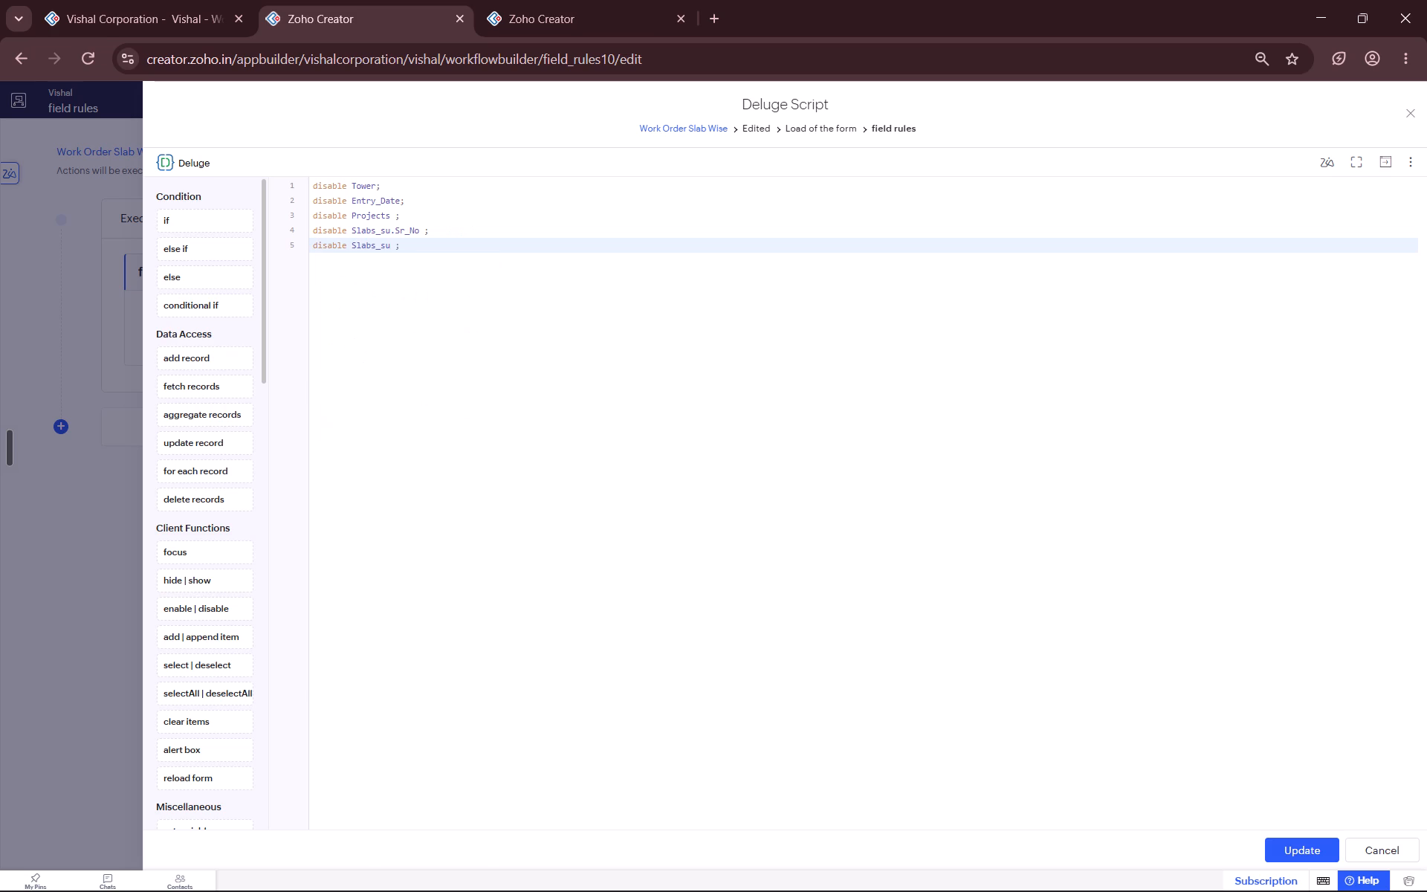
{"action": "key", "text": "period"}
{"action": "type", "text": "sl"}
{"action": "key", "text": "Return"}
{"action": "key", "text": "Right"}
{"action": "key", "text": "Right"}
Add a script line that disables the subform field Slabs_su.Slab and save the script.
{"action": "key", "text": "Return"}
{"action": "type", "text": "si"}
{"action": "key", "text": "Return"}
{"action": "key", "text": "BackSpace"}
{"action": "key", "text": "BackSpace"}
{"action": "key", "text": "BackSpace"}
{"action": "type", "text": "di"}
{"action": "key", "text": "Return"}
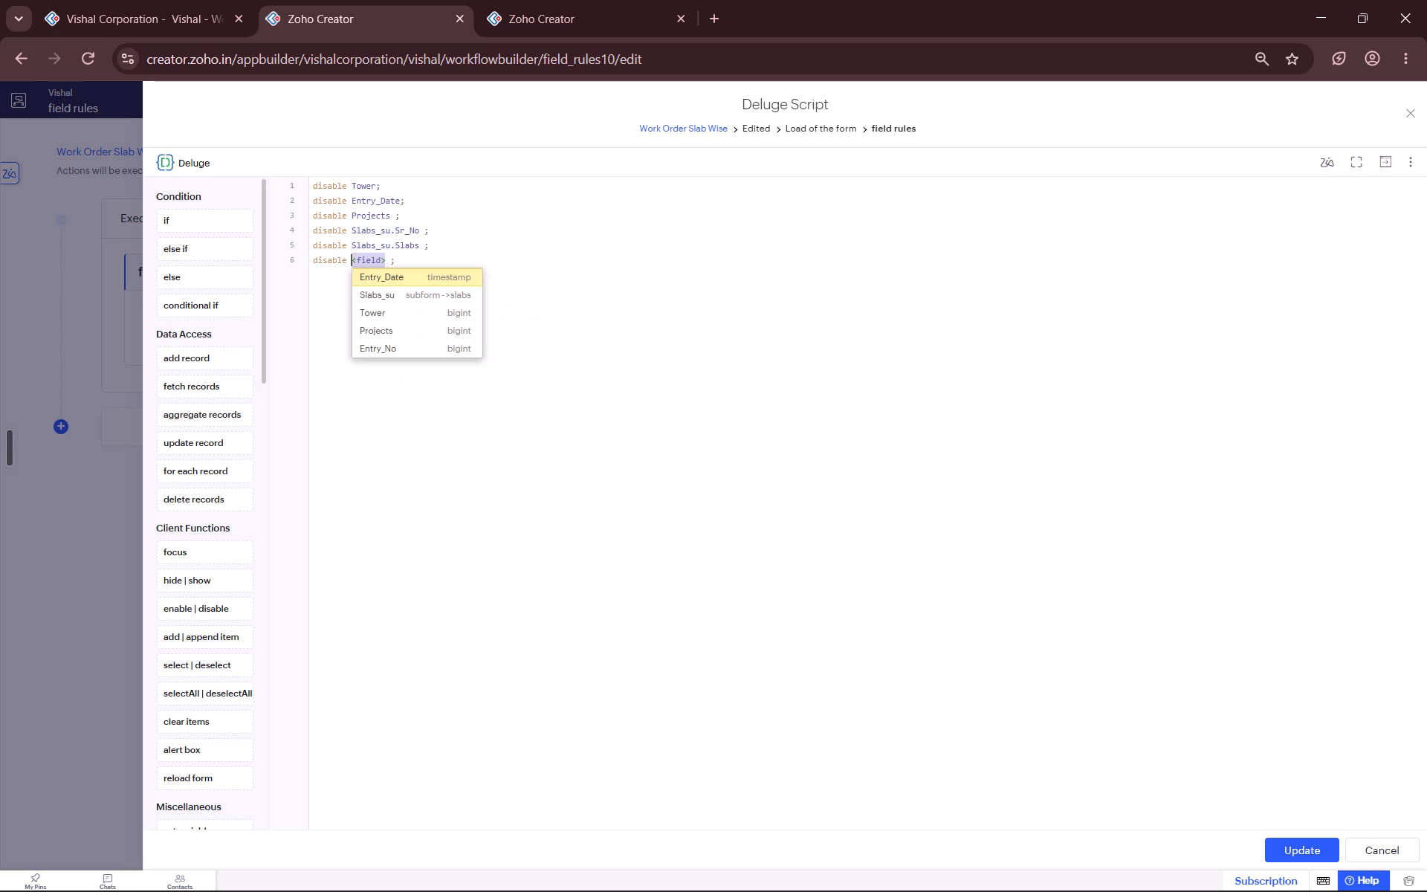
{"action": "type", "text": "sl"}
{"action": "key", "text": "Return"}
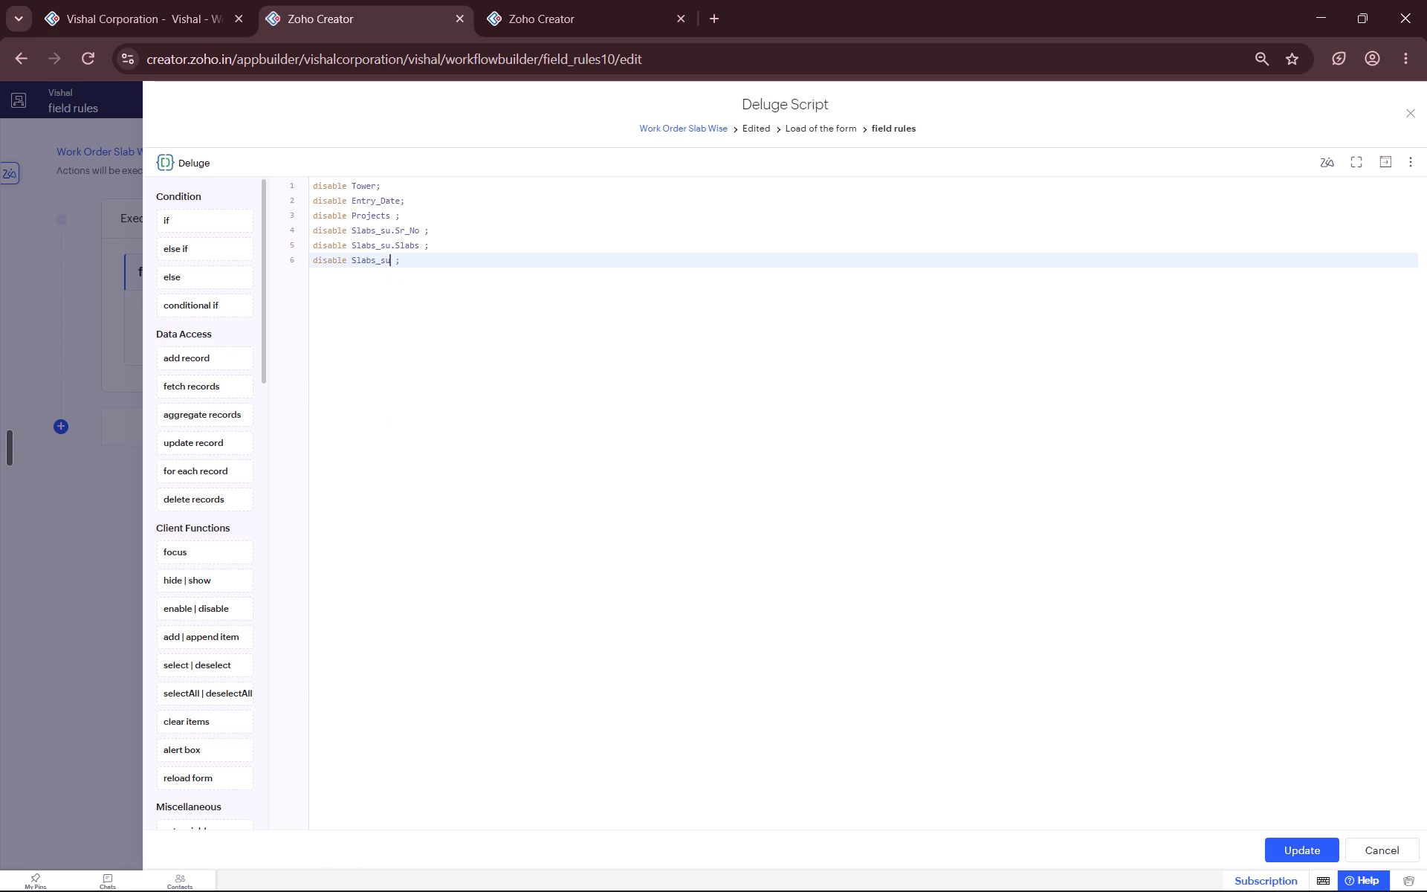
{"action": "key", "text": "period"}
{"action": "key", "text": "s"}
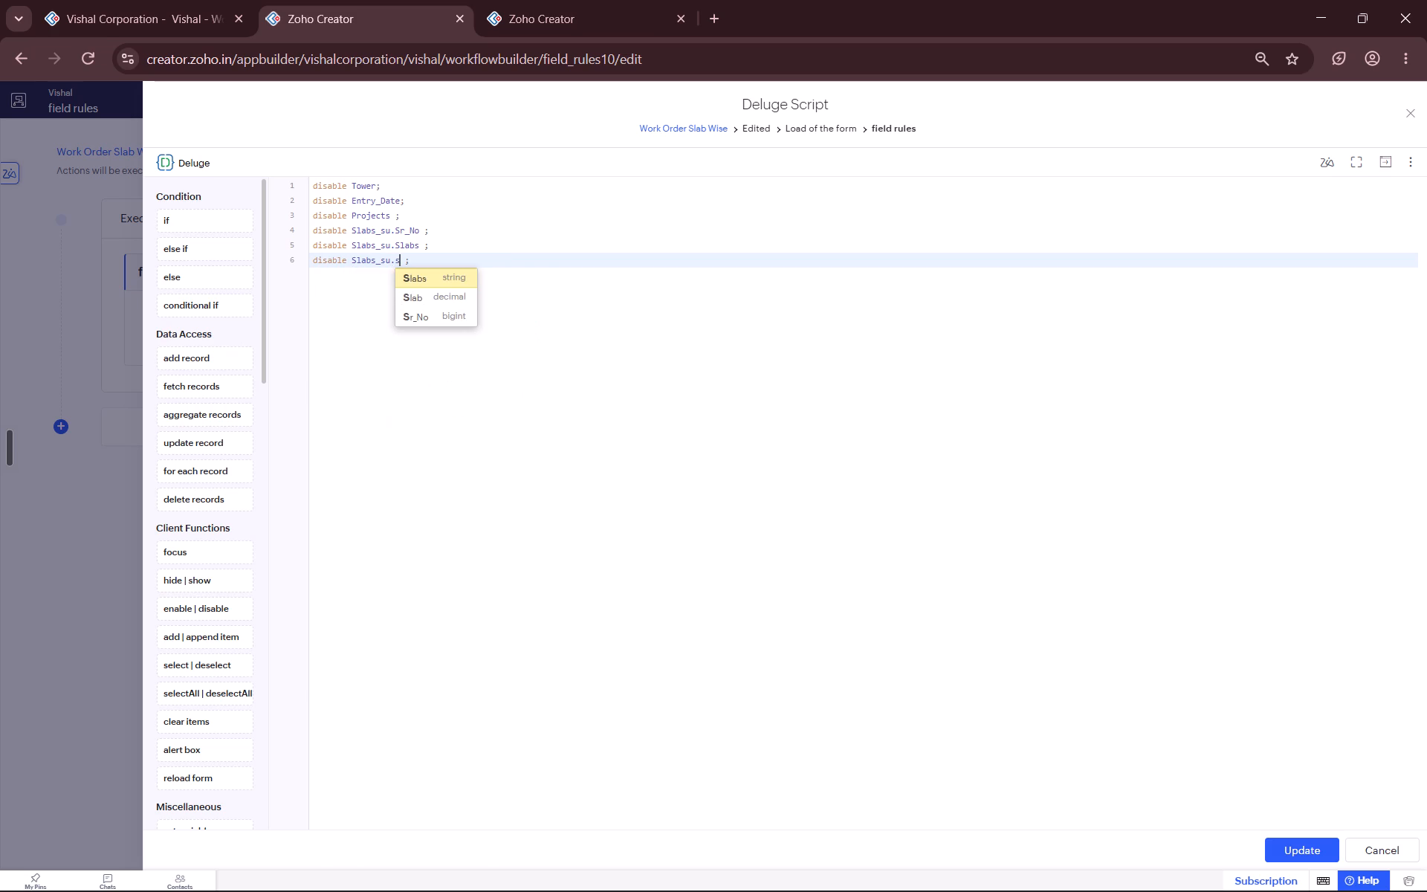
{"action": "key", "text": "Down"}
{"action": "key", "text": "Return"}
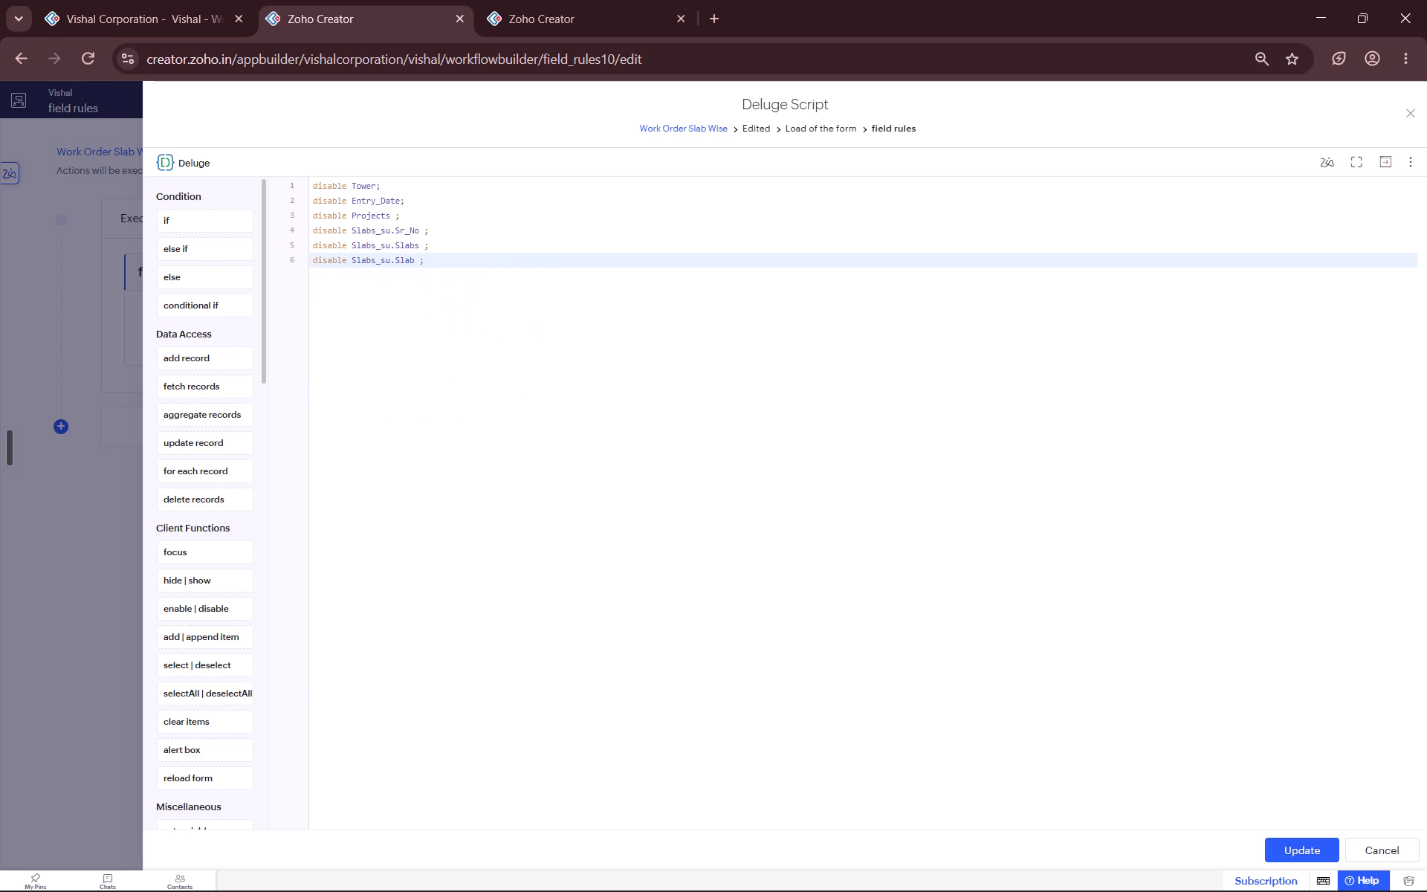
{"action": "key", "text": "ctrl+s"}
{"action": "key", "text": "Right"}
{"action": "key", "text": "Right"}
{"action": "scroll", "coordinate": [369, 291], "scroll_direction": "up", "scroll_amount": 1}
Reload the live Work Order Slab Wise Report to pick up the script changes.
{"action": "left_click", "coordinate": [95, 0]}
{"action": "key", "text": "ctrl+r"}
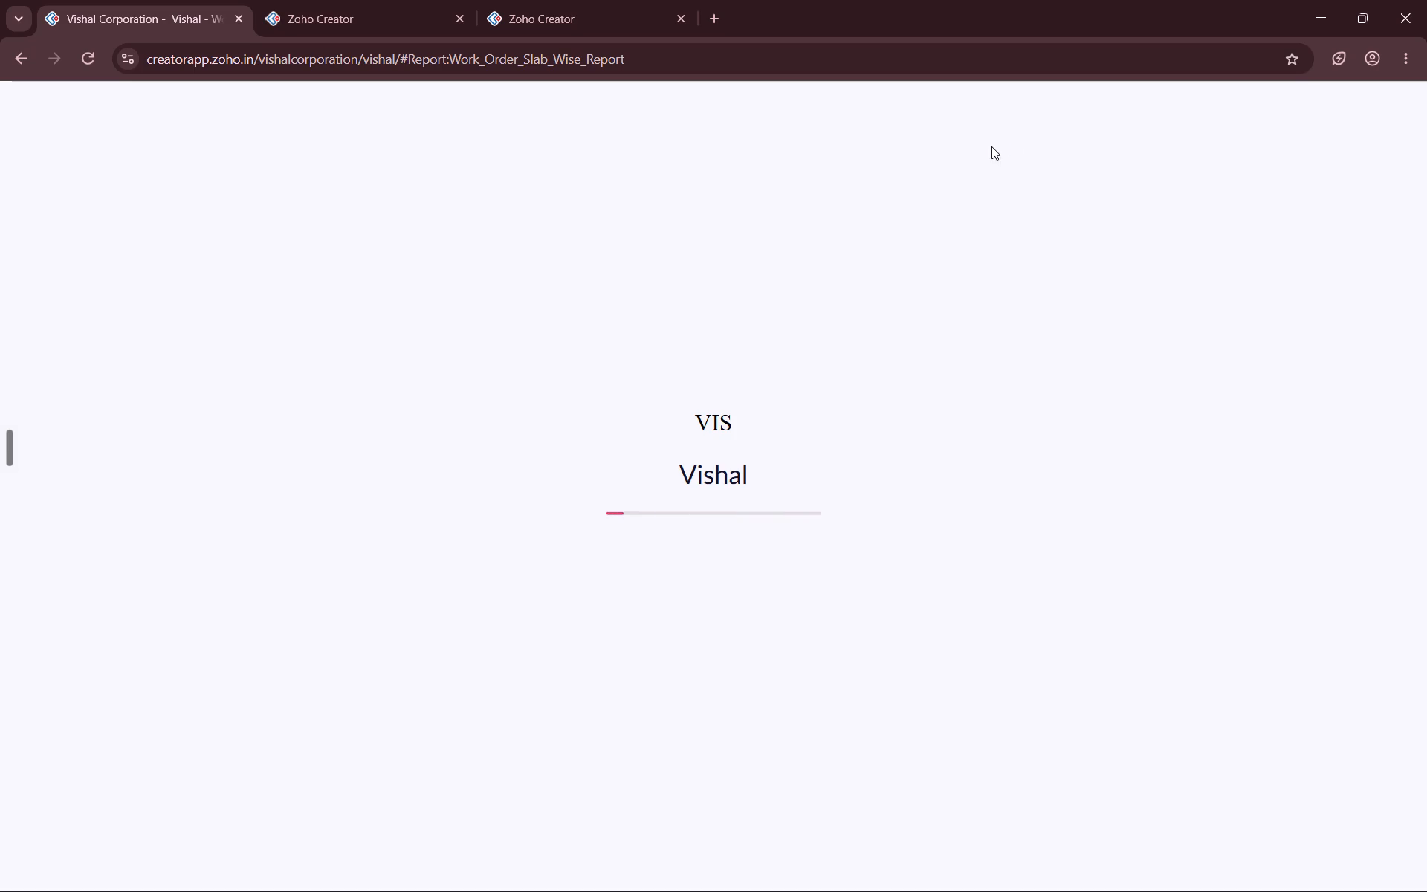
{"action": "left_click", "coordinate": [82, 58]}
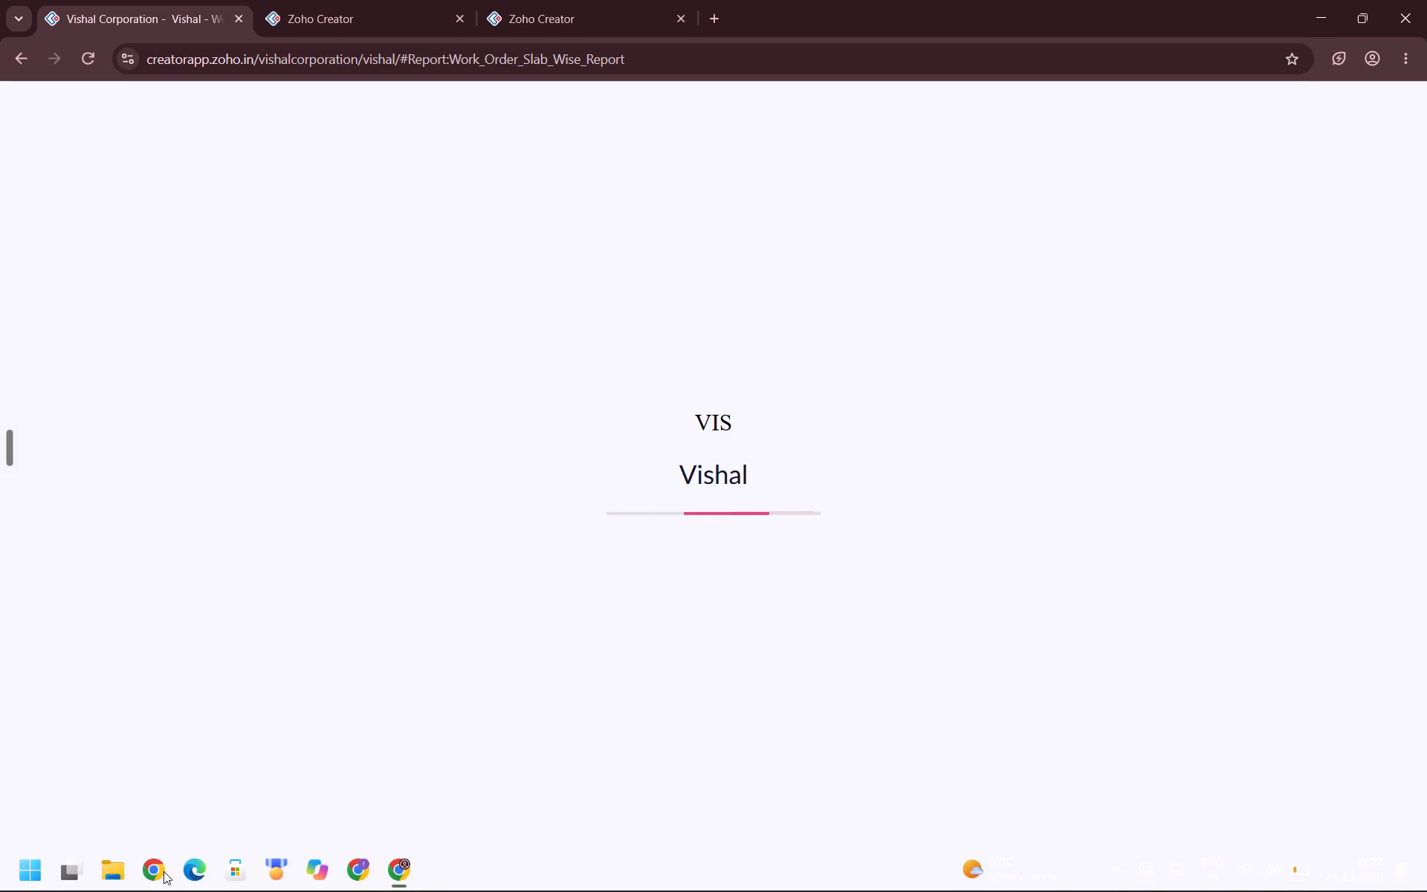
Switch to the Cliq chat and examine the colleague's two new screenshots, of the DPR form and the Work Order Slab Wise form.
{"action": "left_click", "coordinate": [163, 871]}
{"action": "scroll", "coordinate": [465, 589], "scroll_direction": "down", "scroll_amount": 3}
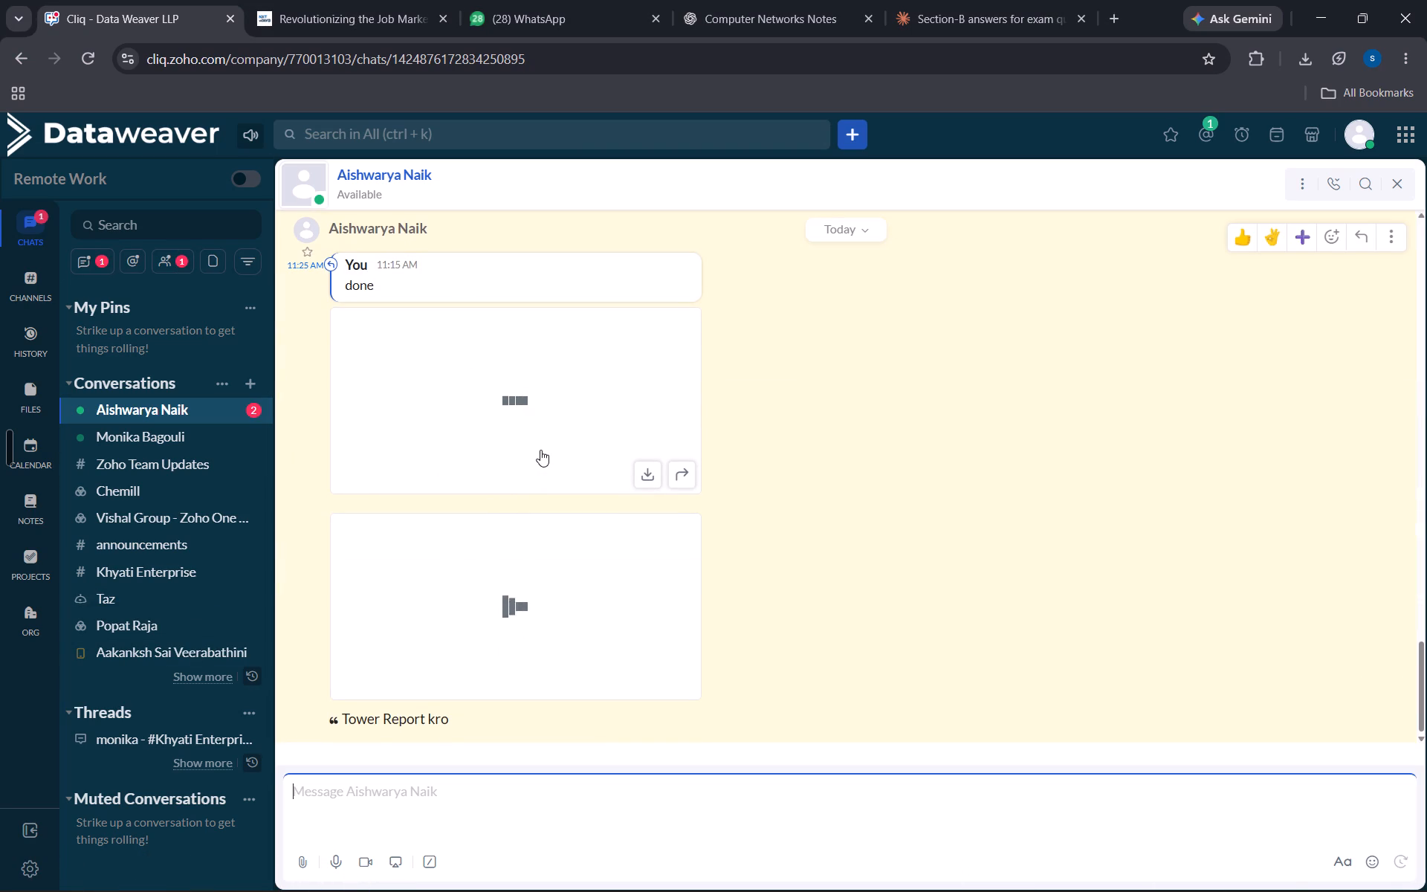
{"action": "left_click", "coordinate": [531, 611]}
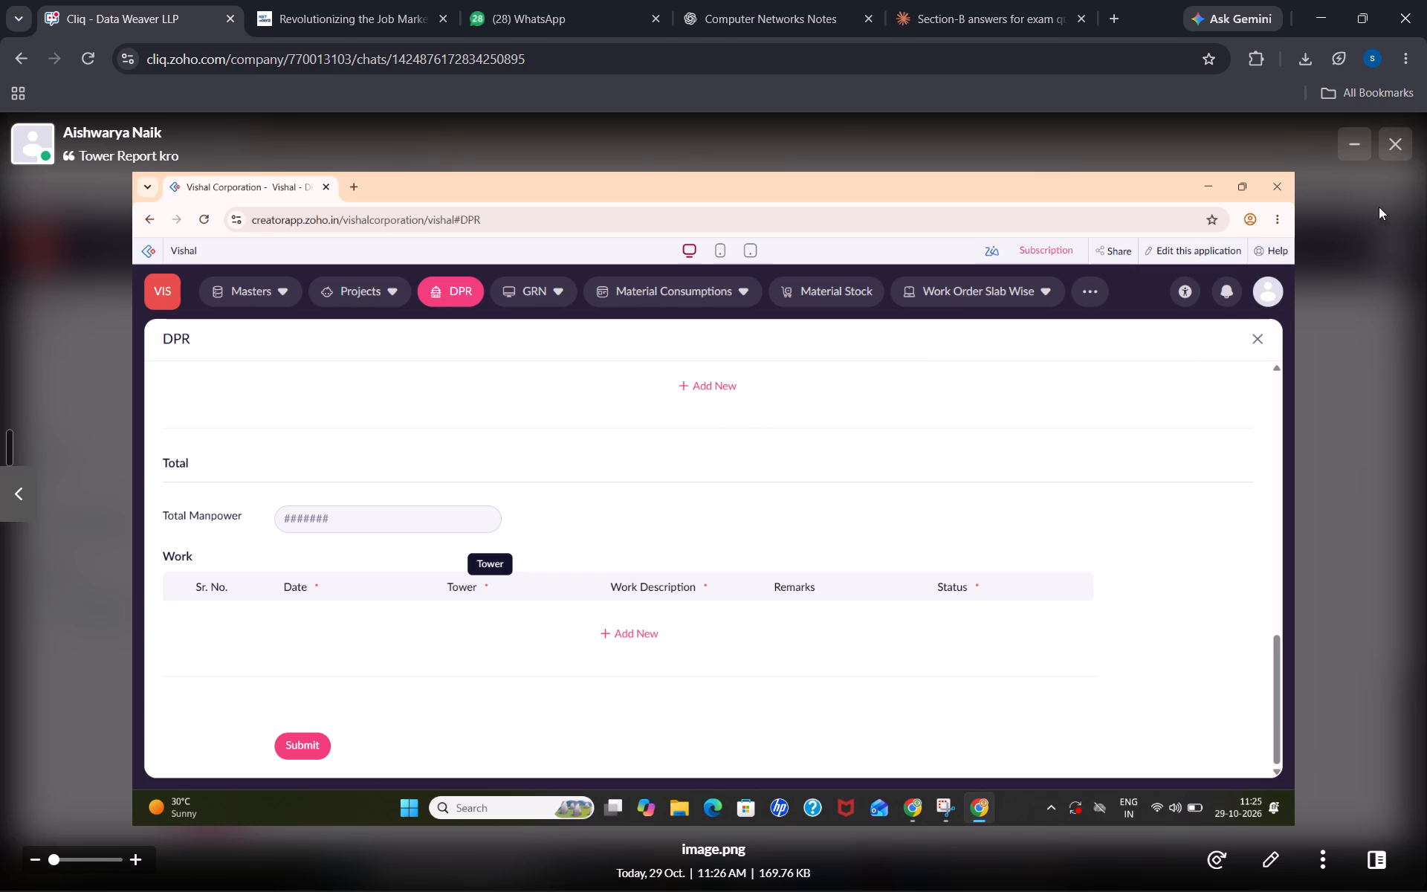
{"action": "left_click", "coordinate": [1394, 140]}
{"action": "left_click", "coordinate": [462, 423]}
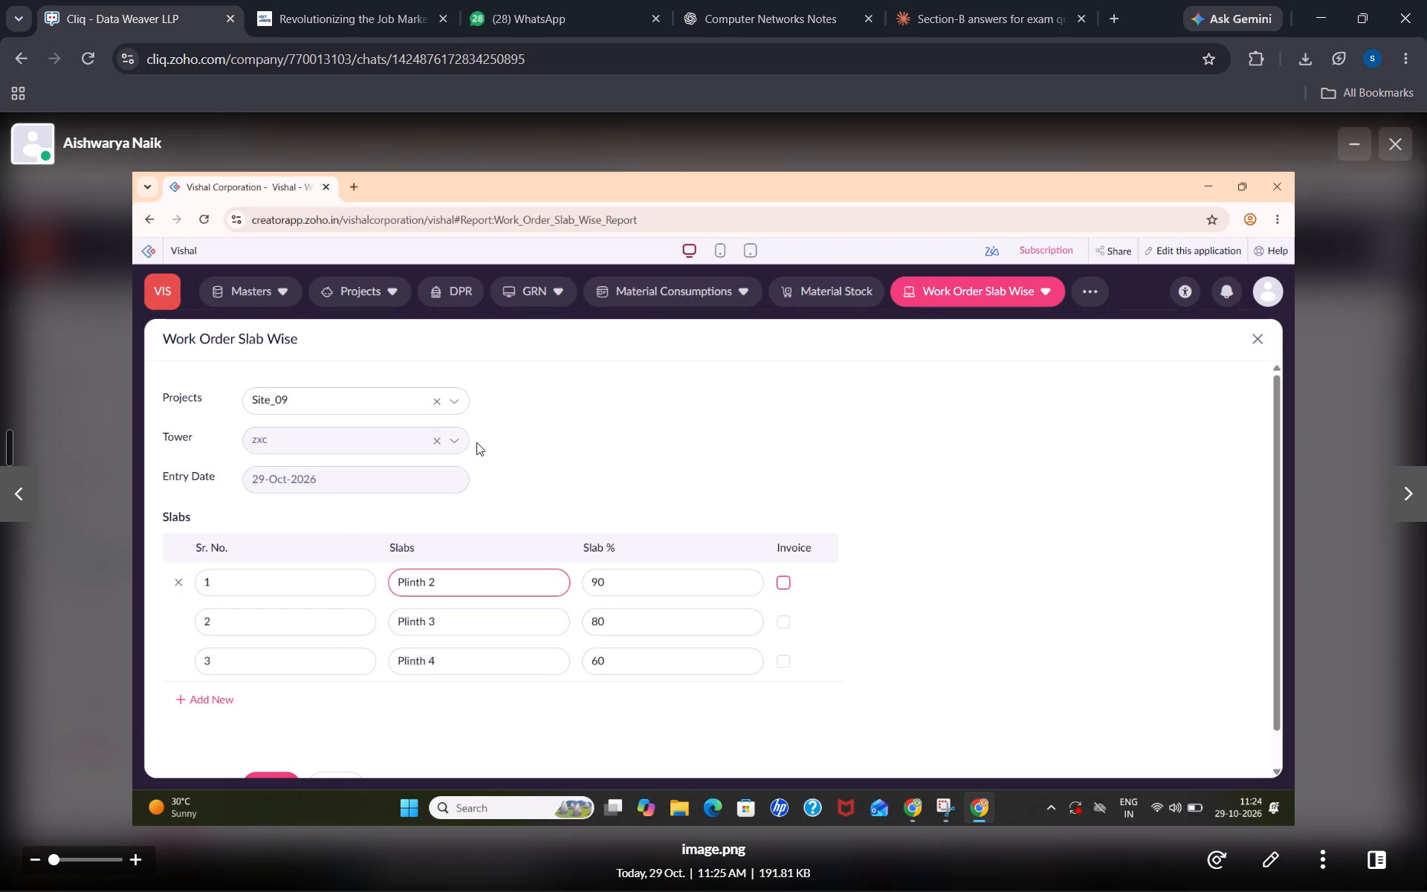
{"action": "left_click", "coordinate": [1400, 143]}
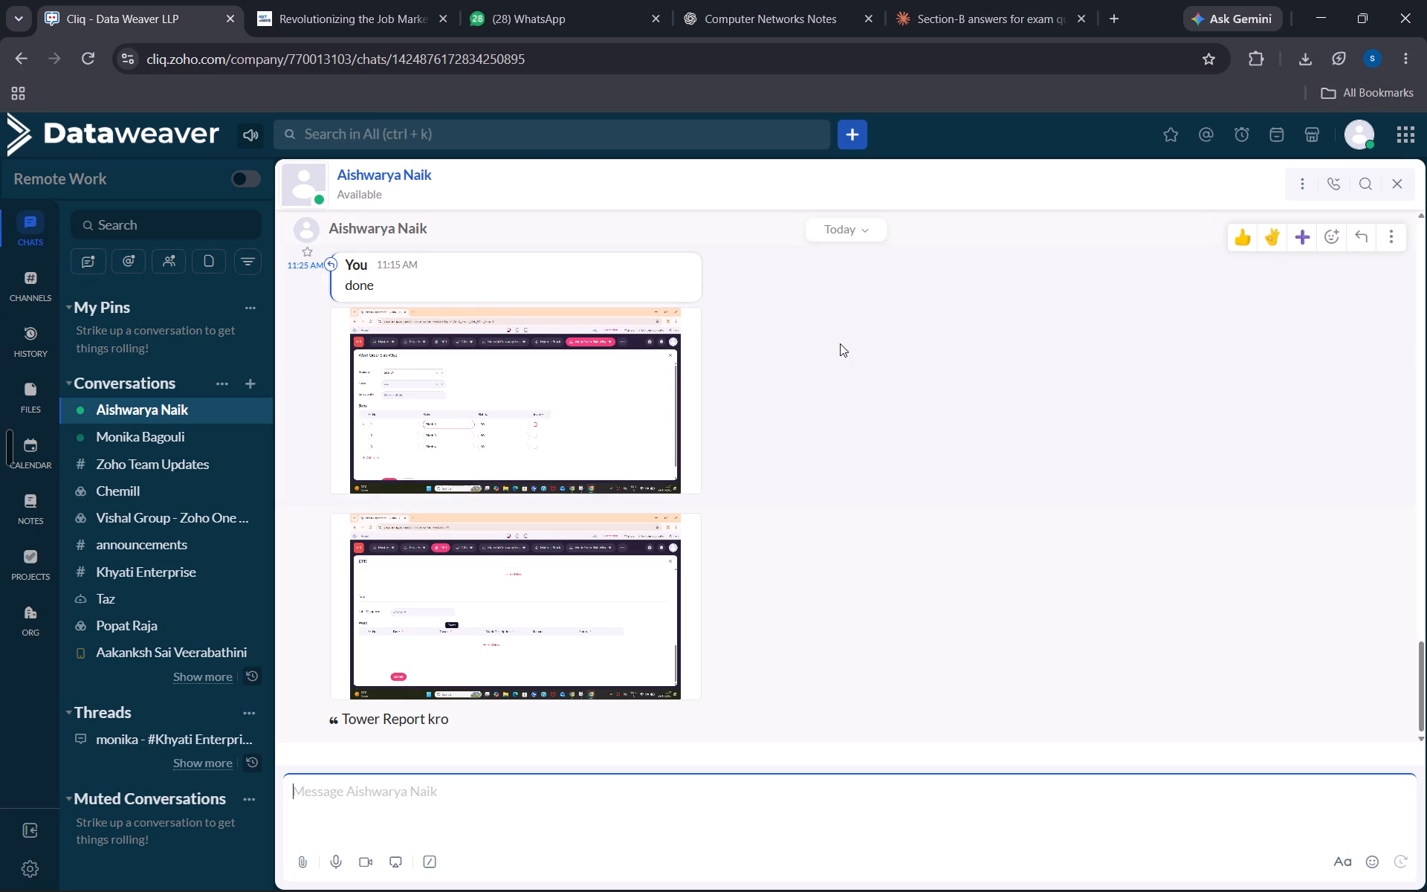
Reply "check now" to the colleague's Work Order Slab Wise screenshot.
{"action": "left_click", "coordinate": [1355, 233]}
{"action": "key", "text": "c"}
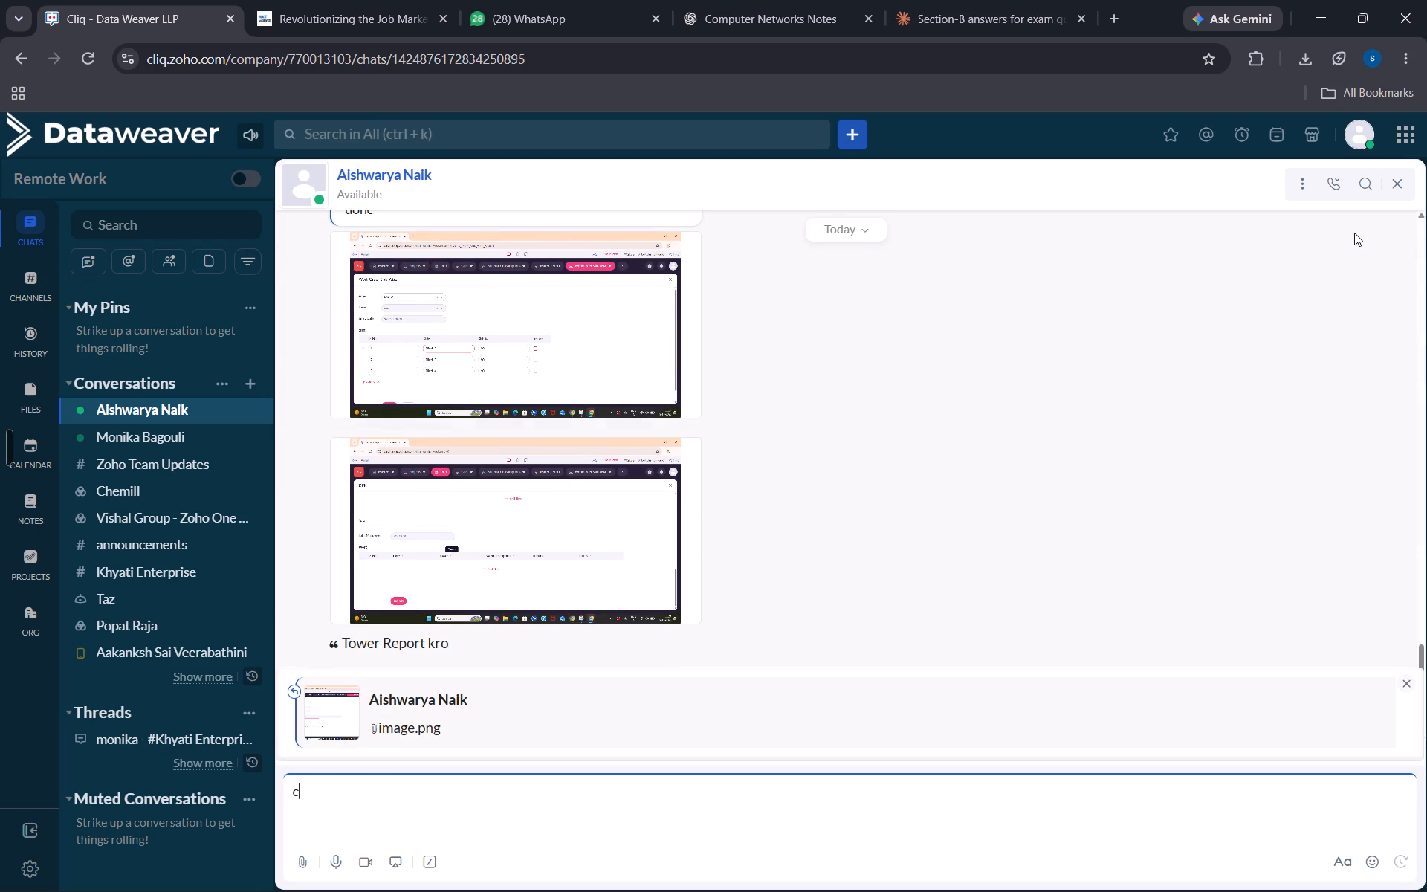
{"action": "type", "text": "heck now"}
{"action": "key", "text": "Return"}
Back in the live Vishal application, reload the report and open entry 4 for editing to check which fields are disabled, then close it.
{"action": "key", "text": "alt+Tab"}
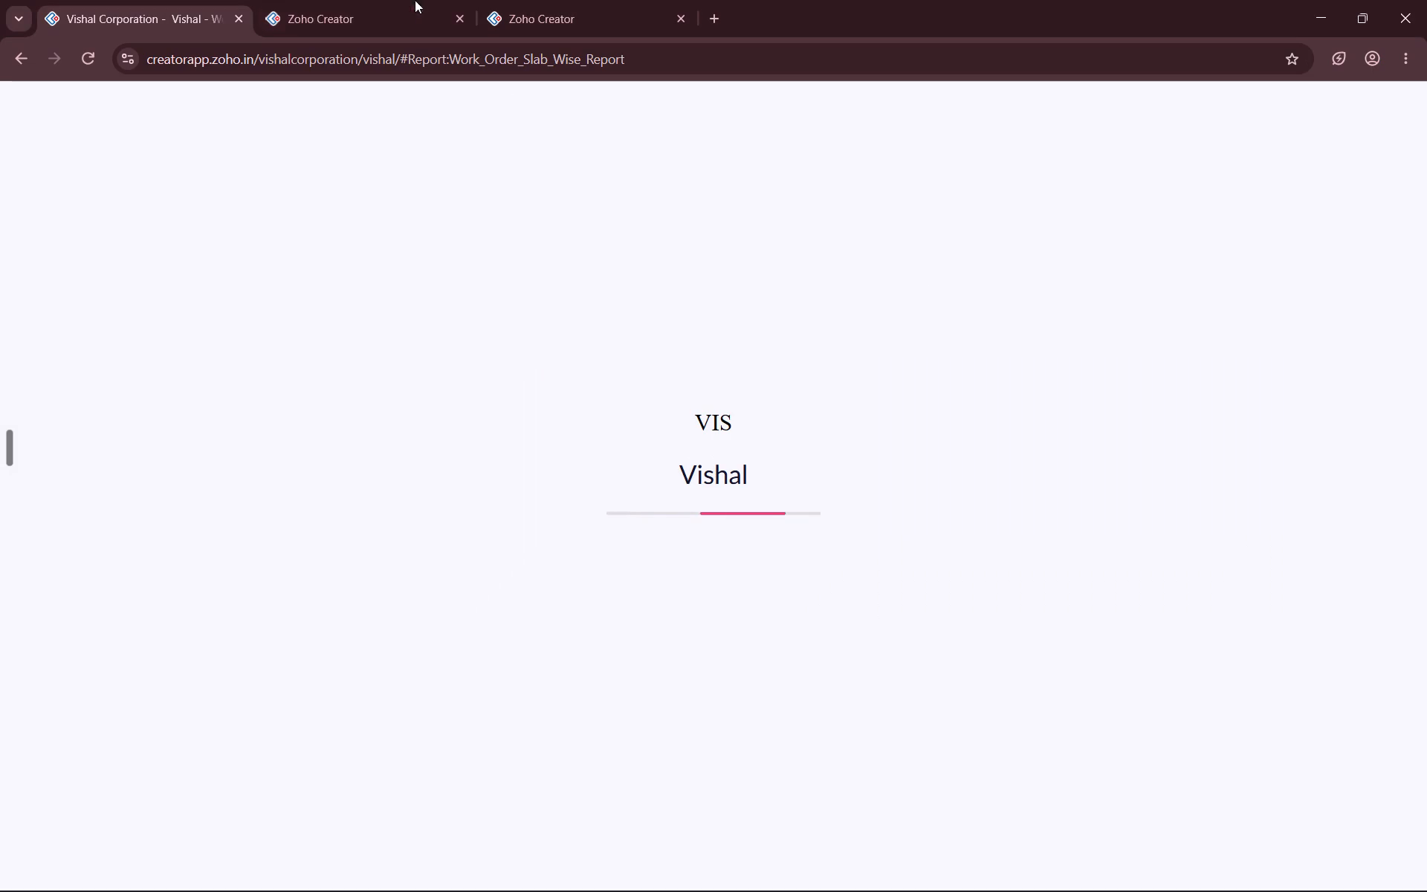
{"action": "left_click", "coordinate": [90, 53]}
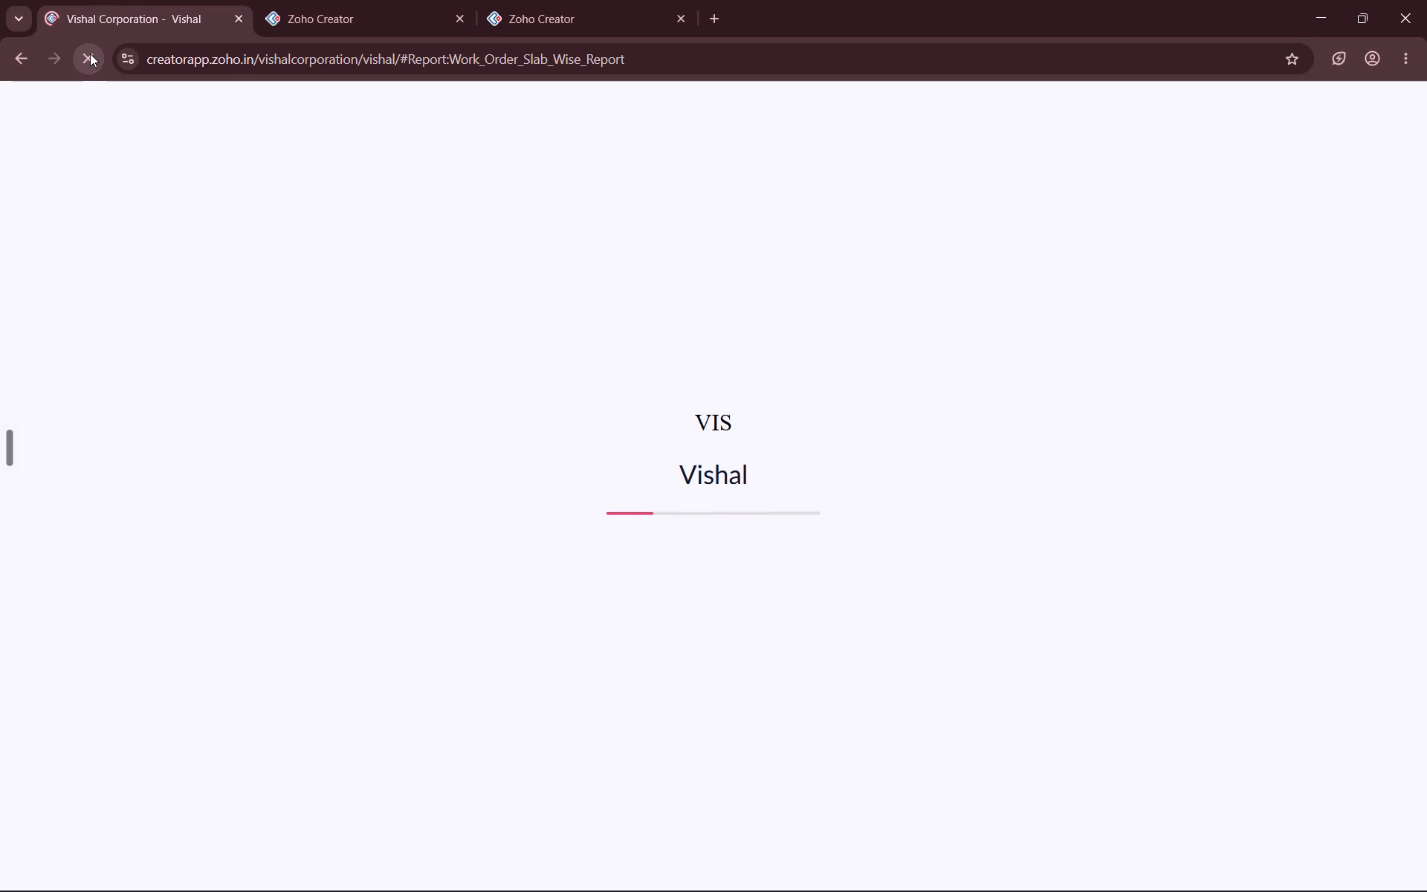
{"action": "key", "text": "super+a"}
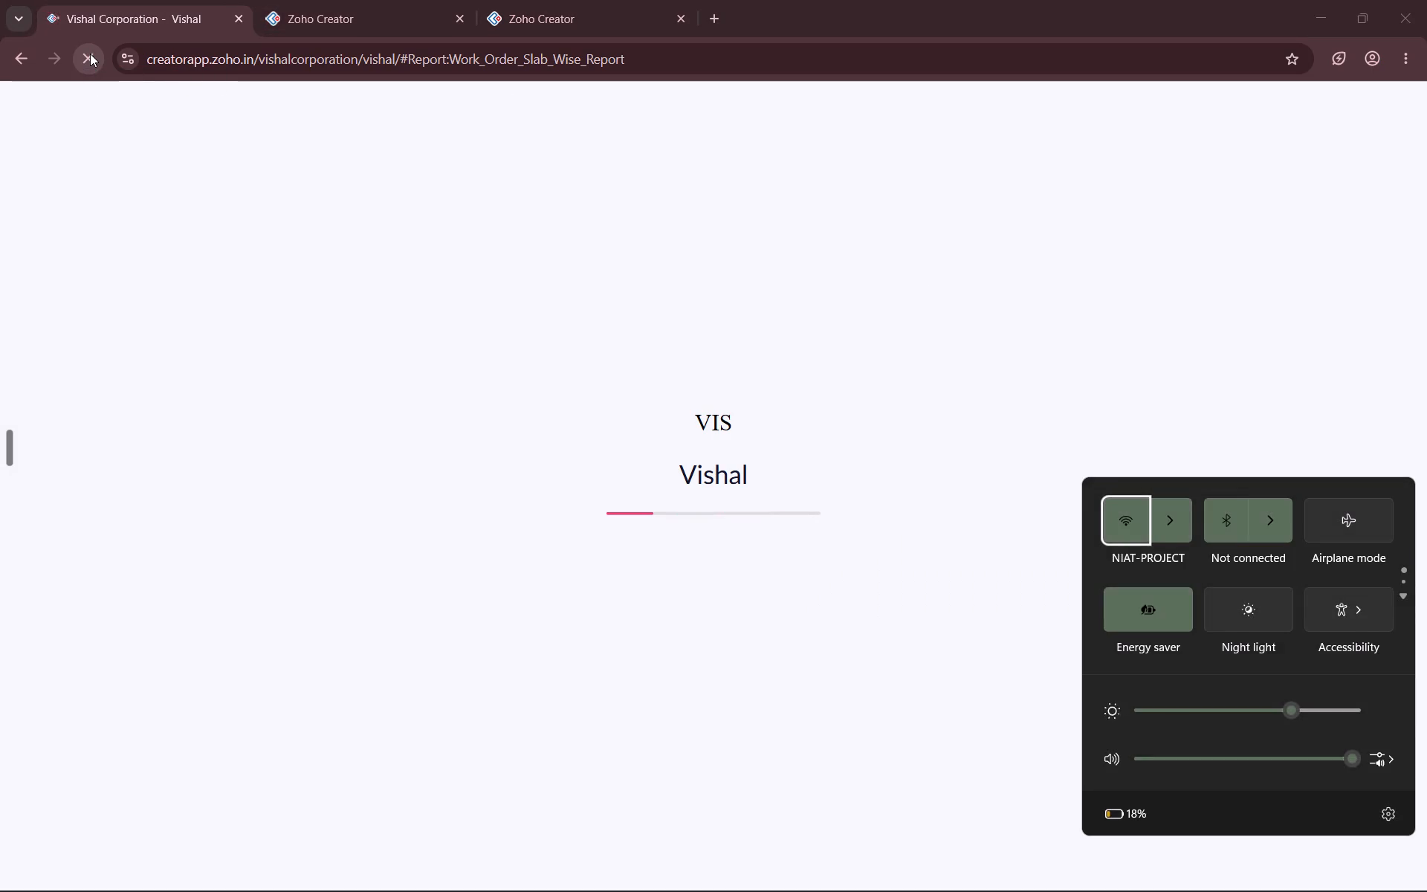
{"action": "key", "text": "super+a"}
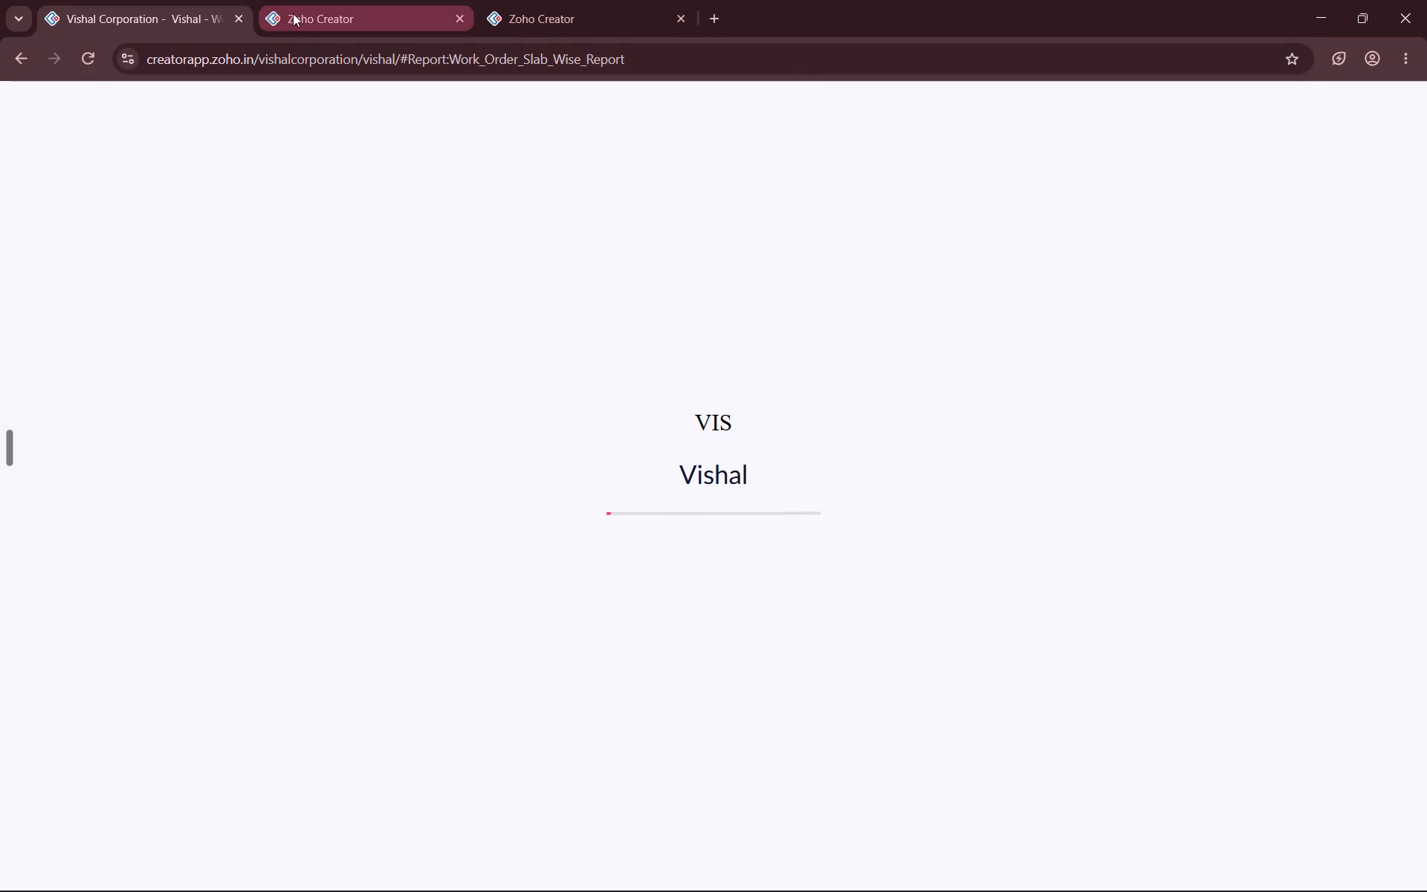
{"action": "right_click", "coordinate": [487, 274]}
{"action": "left_click", "coordinate": [522, 310]}
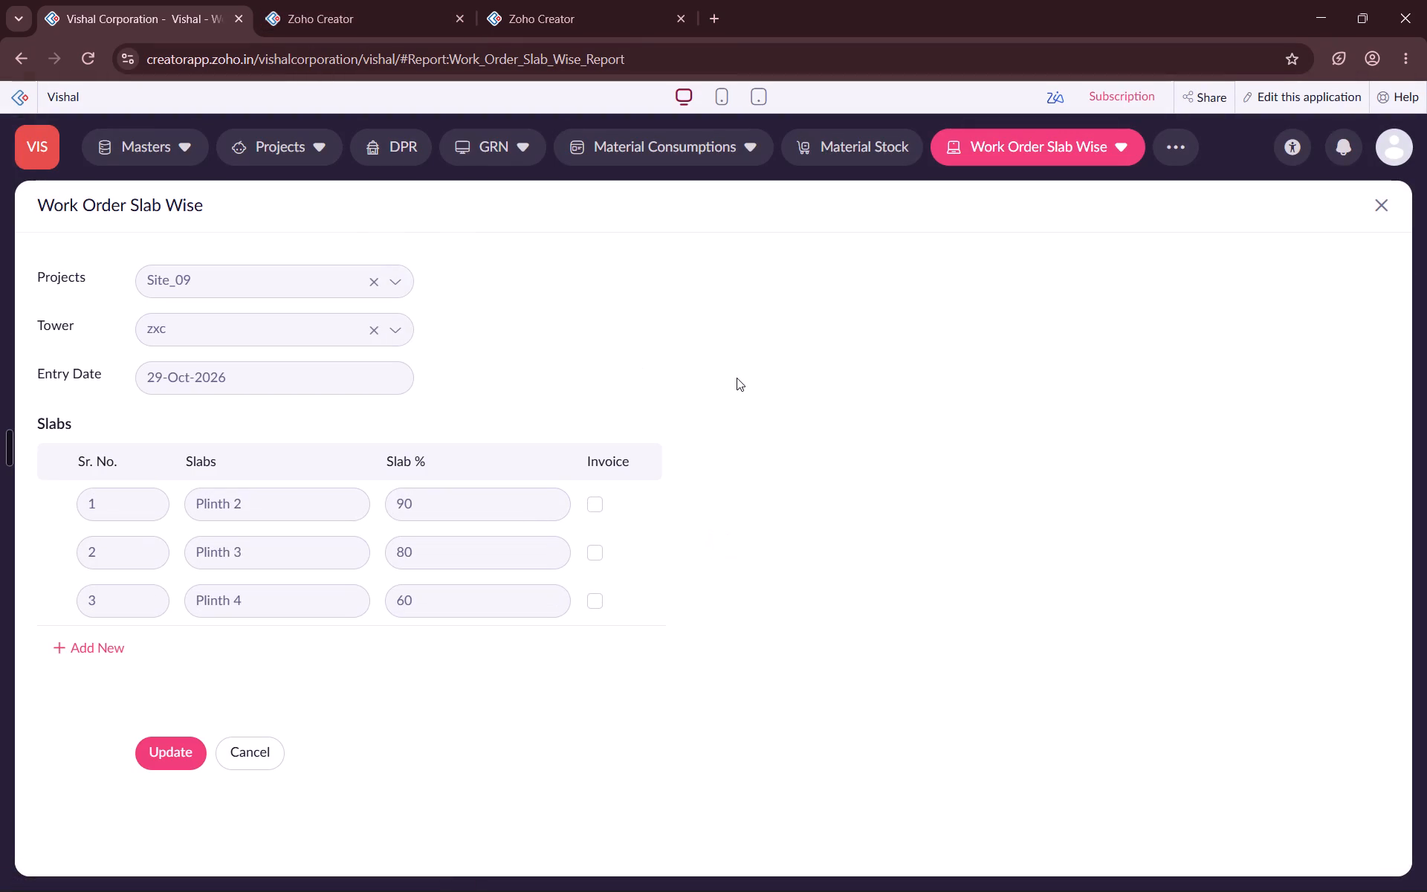
{"action": "key", "text": "Escape"}
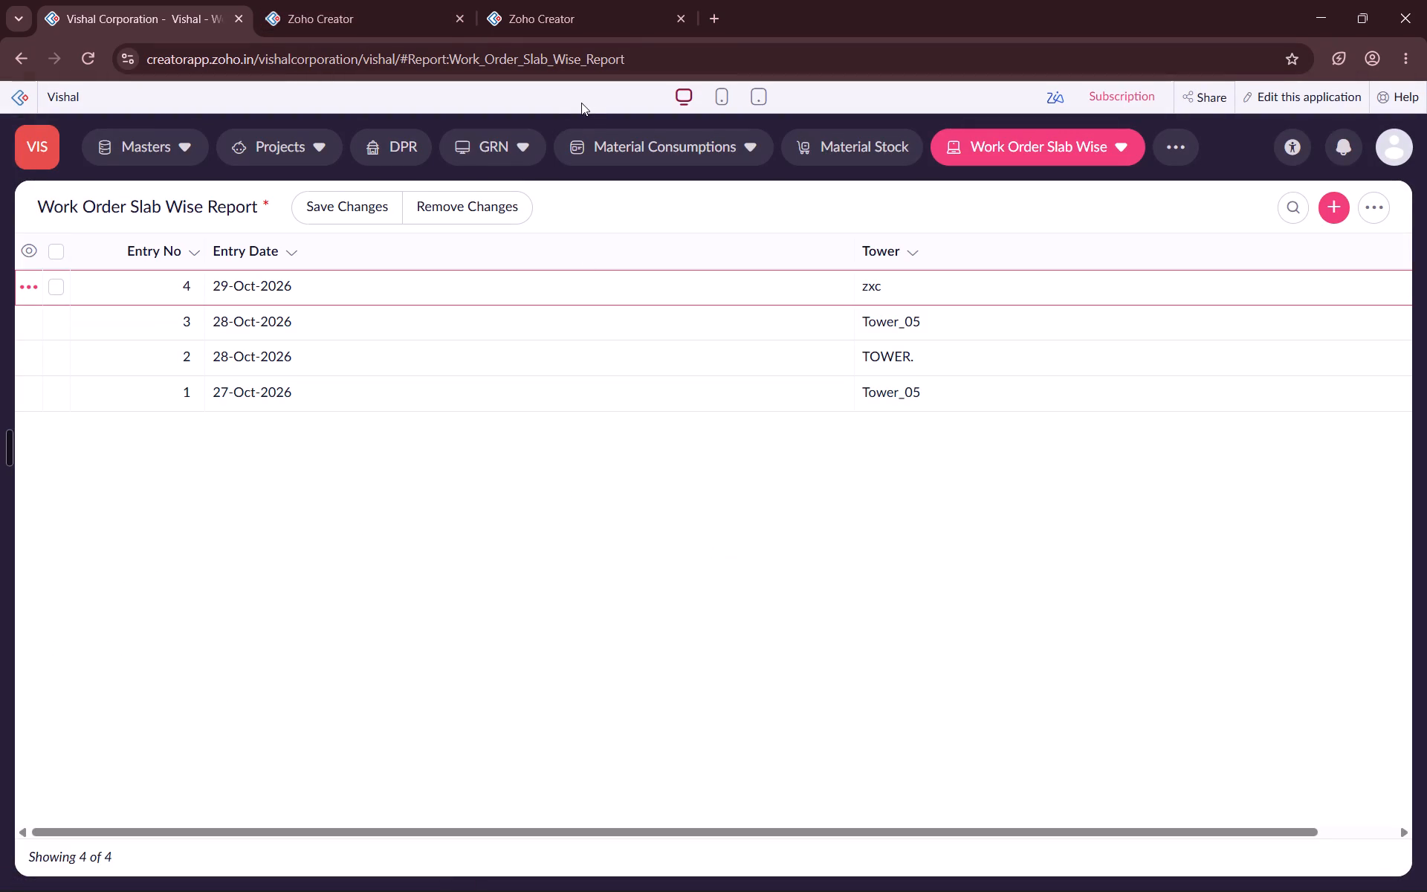
Finish editing the Work Order Slab Wise form and leave its form builder.
{"action": "left_click", "coordinate": [348, 0]}
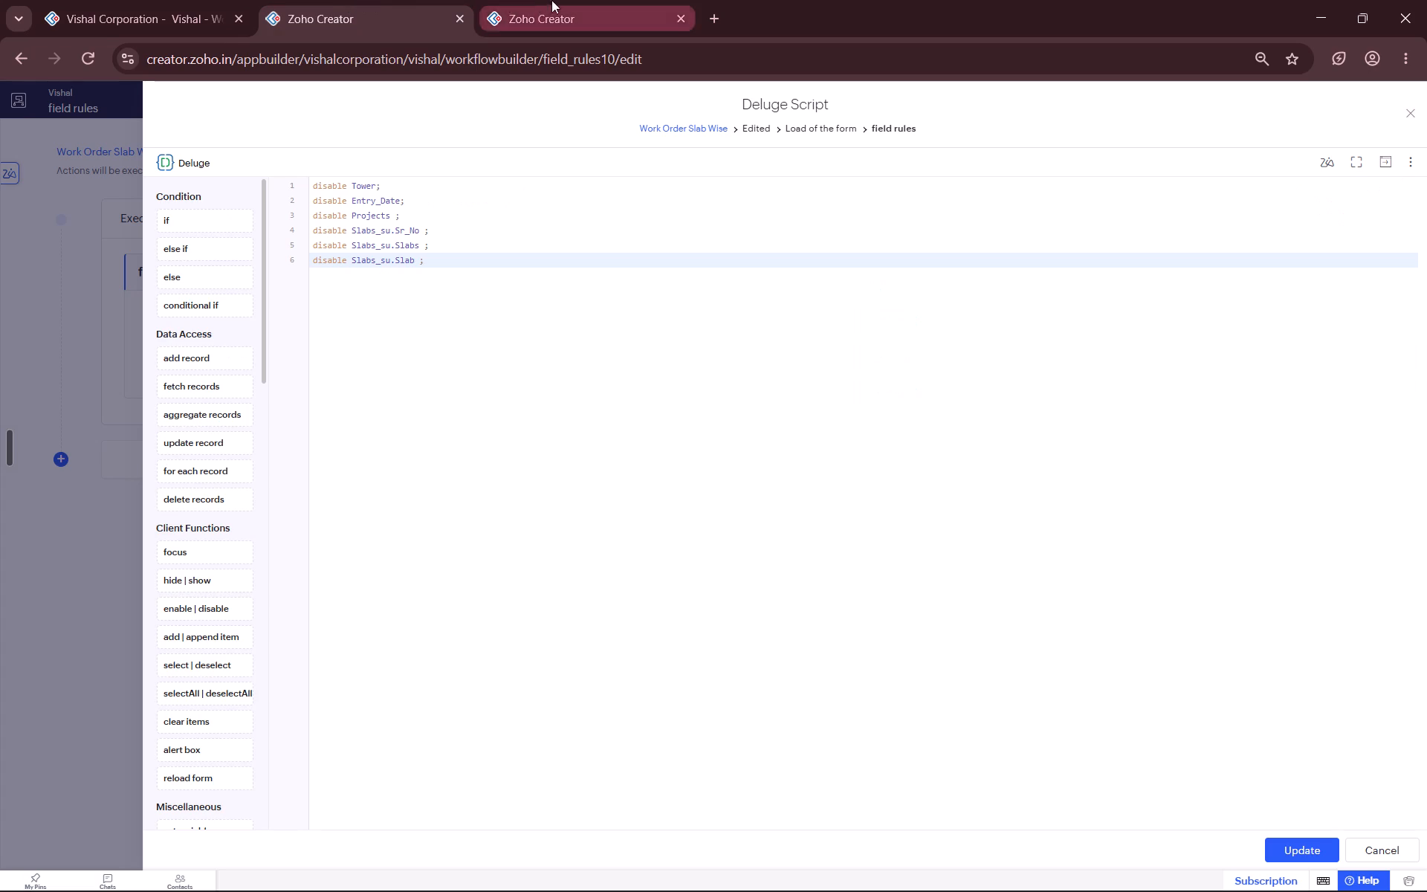
{"action": "key", "text": "Escape"}
{"action": "left_click", "coordinate": [562, 0]}
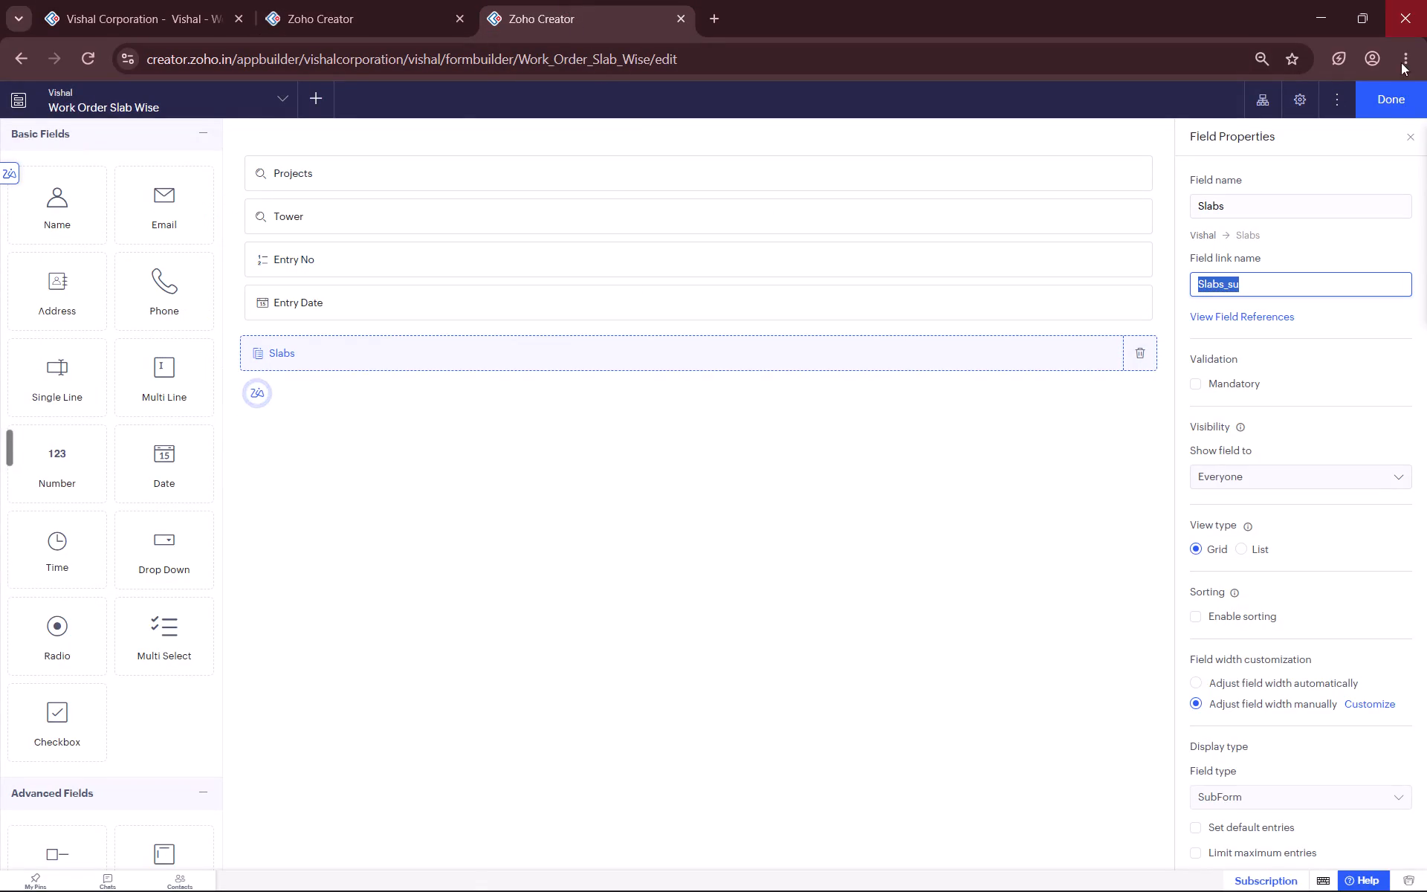
{"action": "left_click", "coordinate": [1394, 93]}
Recheck the colleague's Tower Report request, open the DPR form in the form builder and select its Work subform.
{"action": "key", "text": "alt+Tab"}
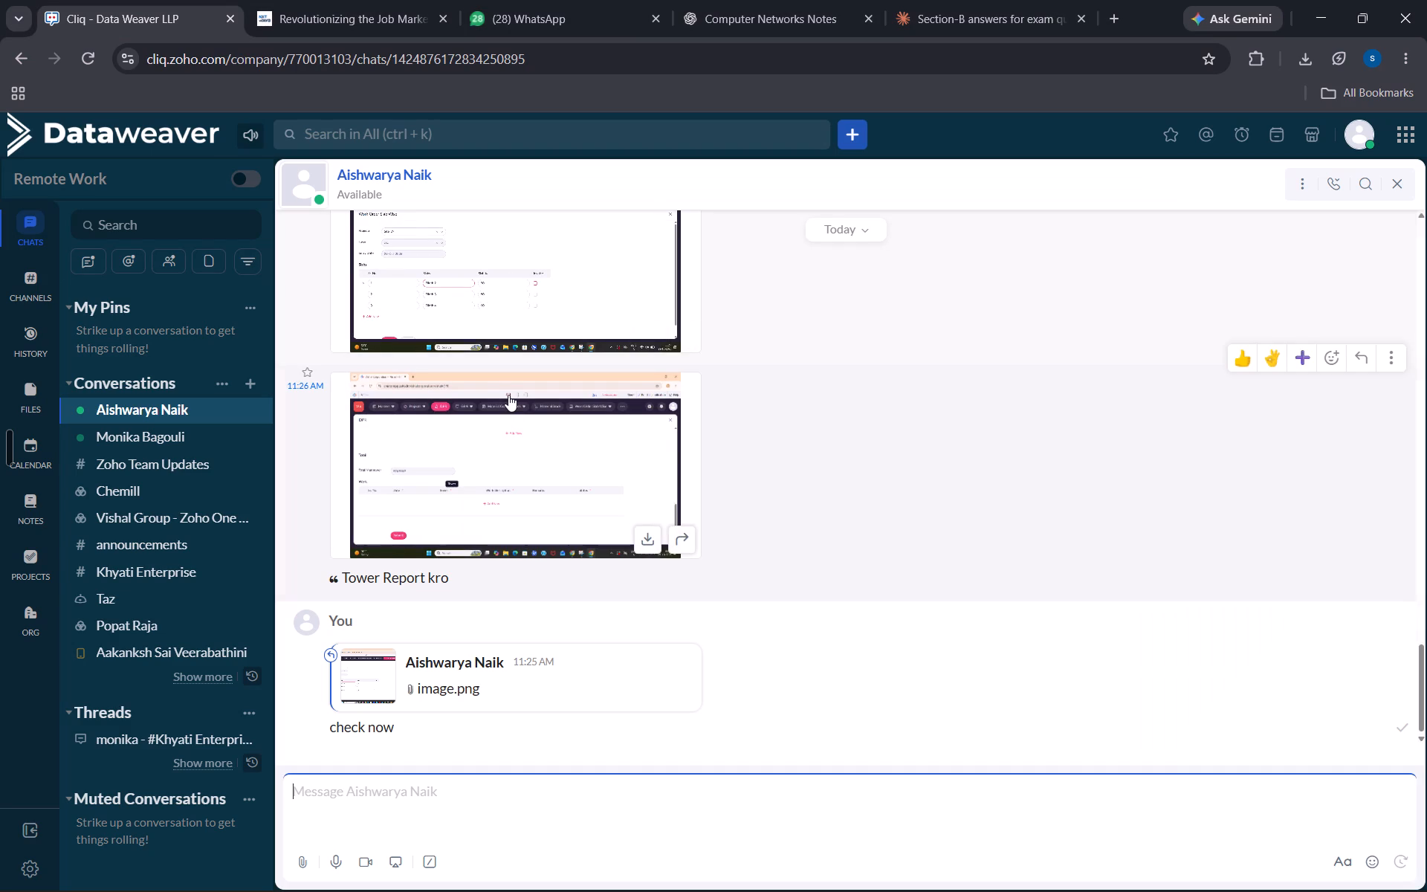
{"action": "key", "text": "alt+Tab"}
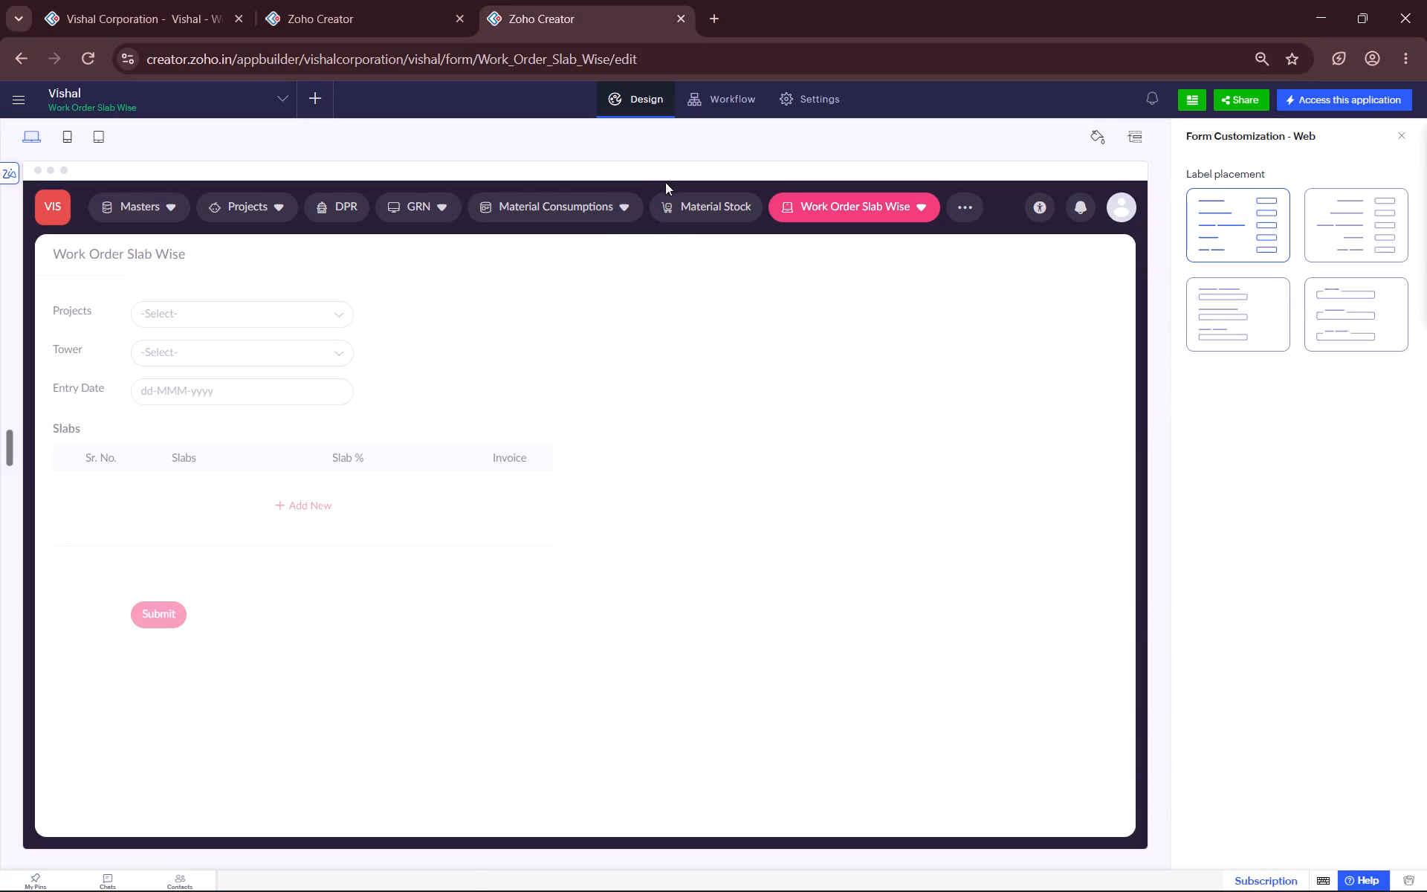
{"action": "left_click", "coordinate": [343, 214]}
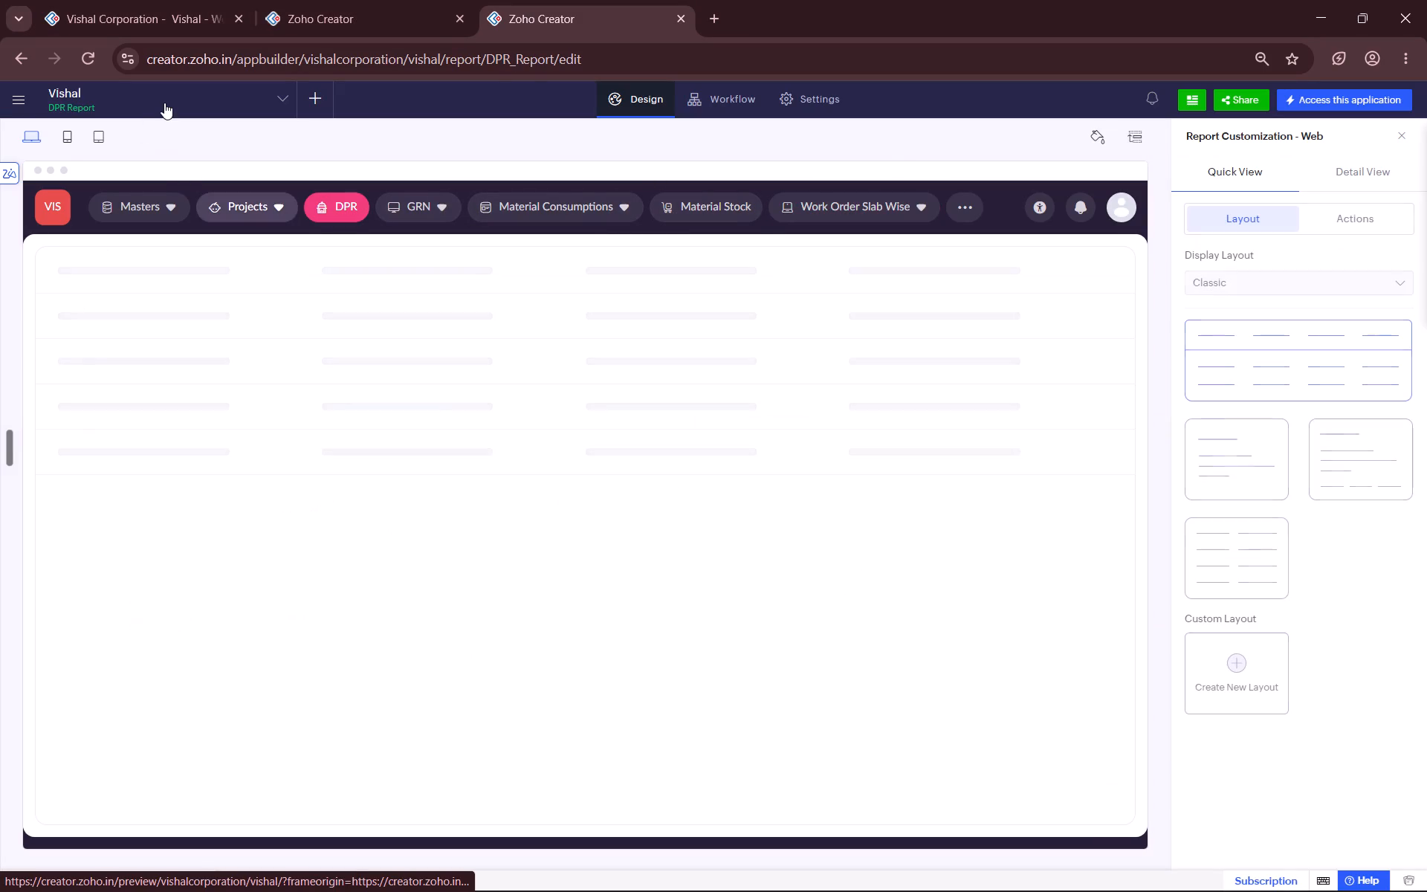
{"action": "left_click", "coordinate": [164, 103]}
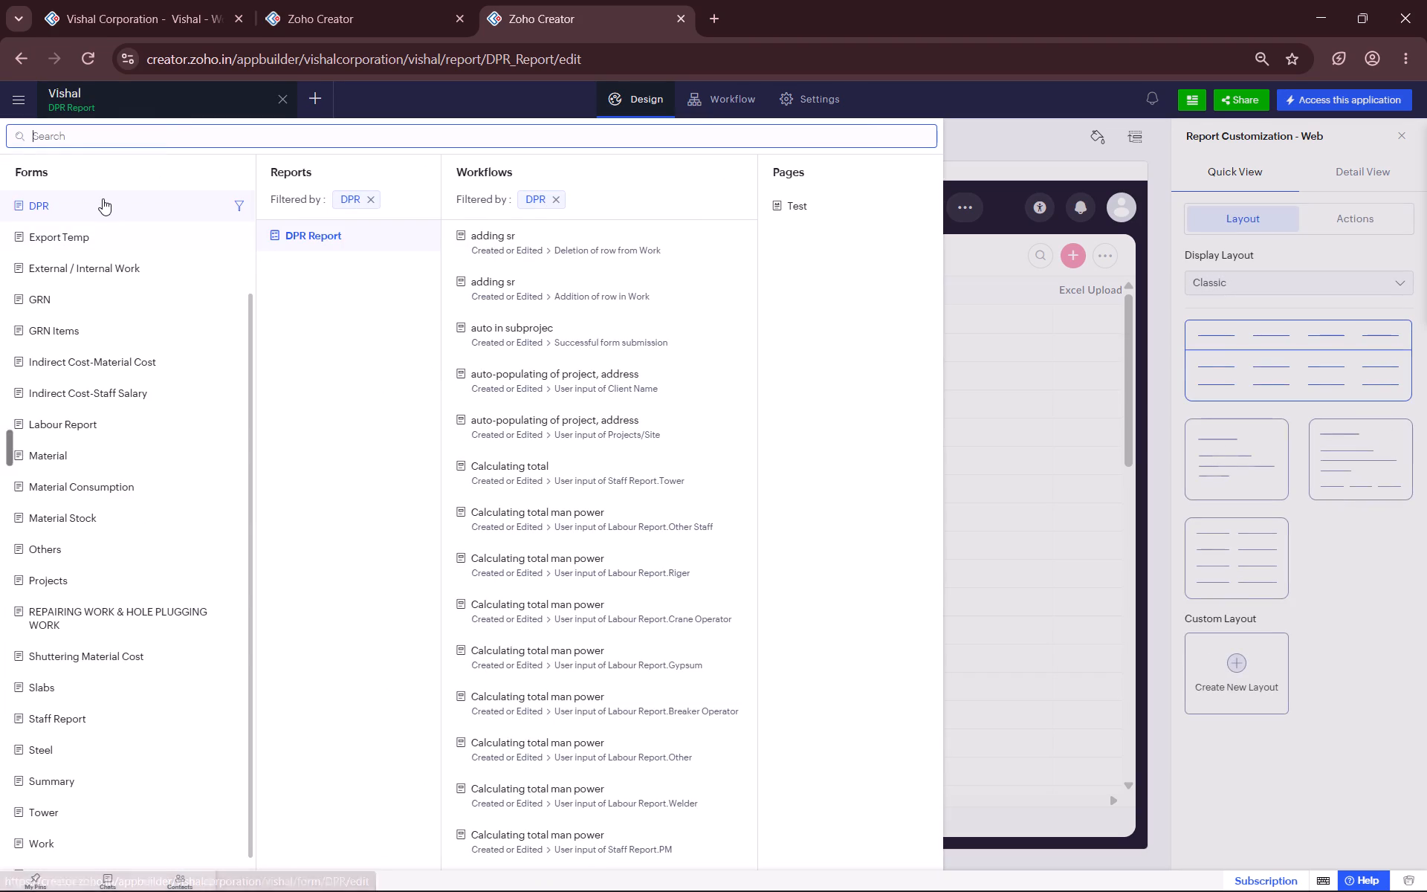
{"action": "left_click", "coordinate": [103, 198]}
{"action": "left_click", "coordinate": [520, 396]}
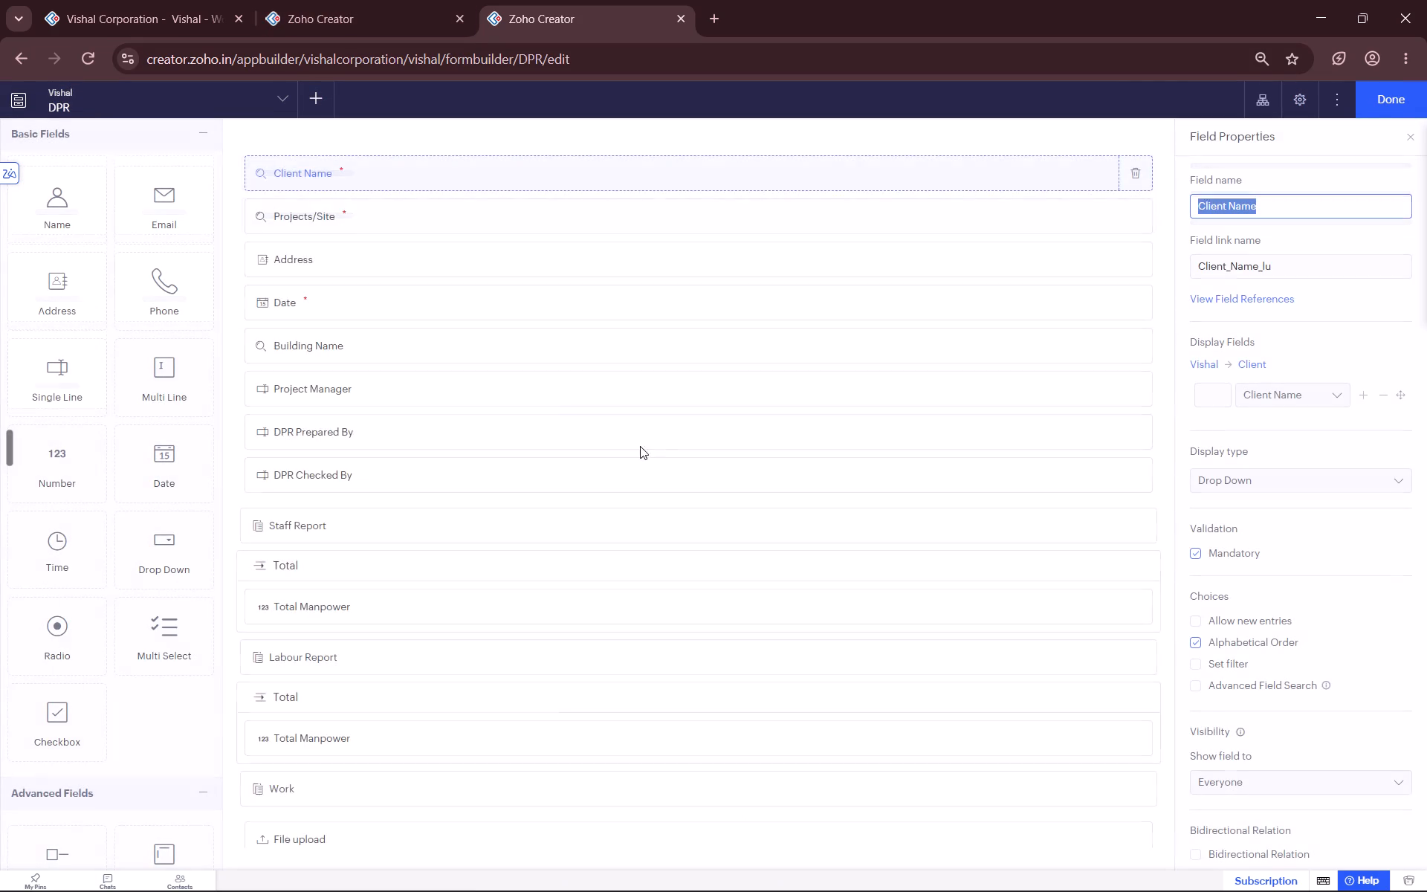
{"action": "scroll", "coordinate": [678, 440], "scroll_direction": "down", "scroll_amount": 5}
{"action": "left_click", "coordinate": [598, 451]}
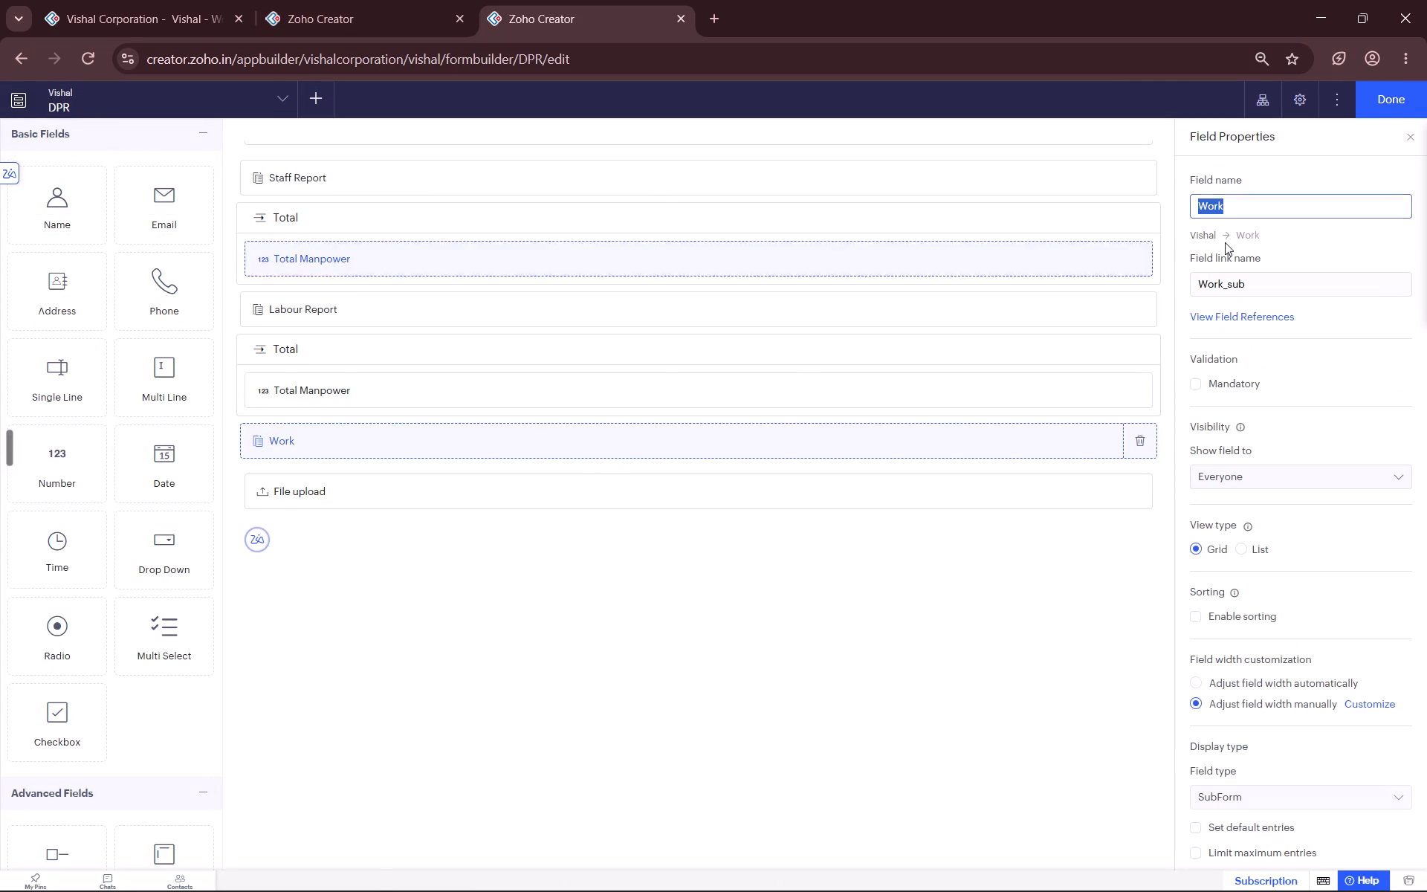
Open the Work subform's source form in a new tab and bring it up in the form builder.
{"action": "right_click", "coordinate": [1239, 237]}
{"action": "left_click", "coordinate": [1139, 263]}
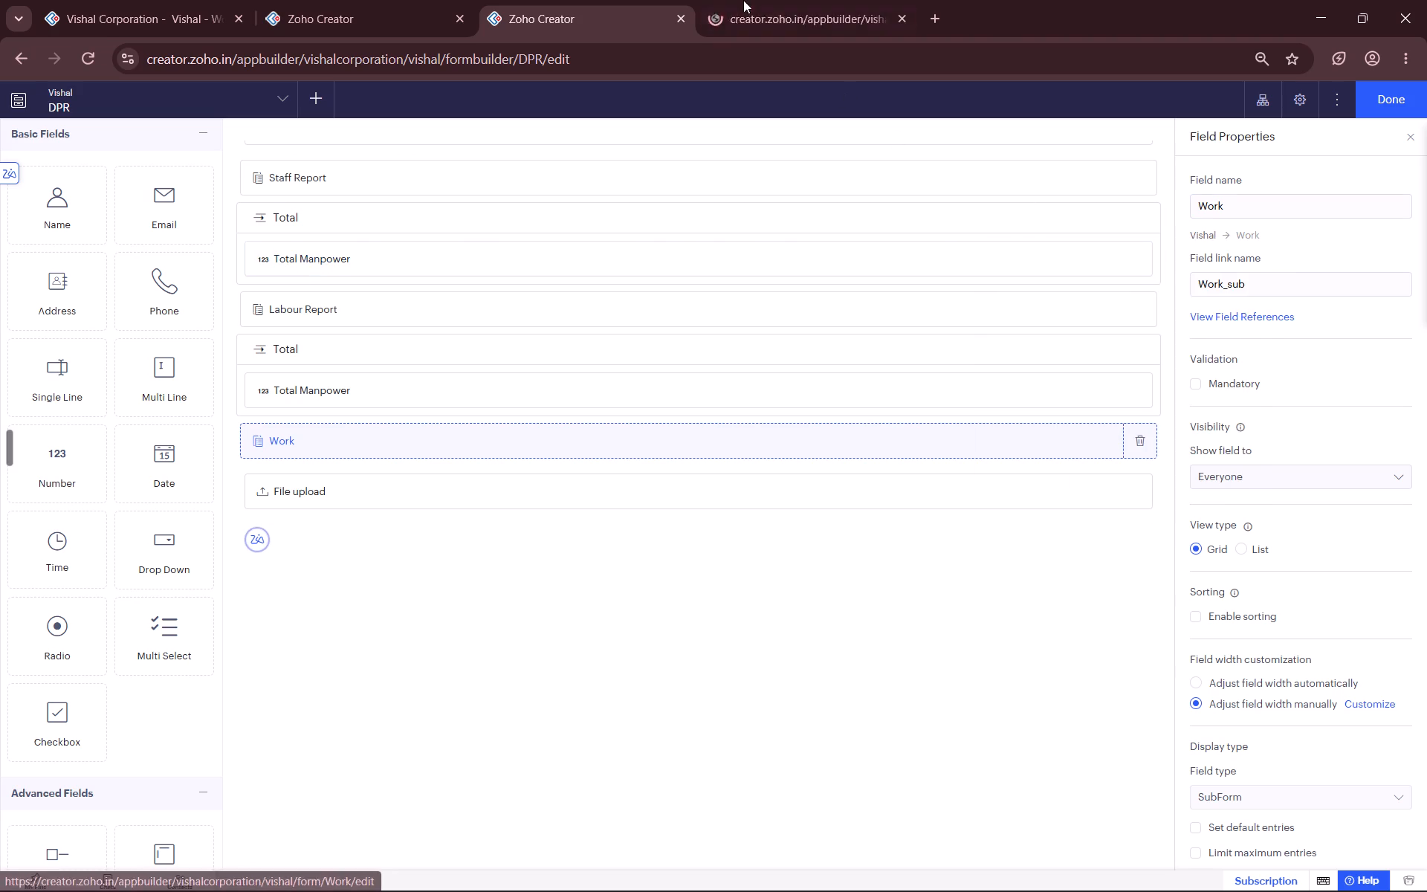
{"action": "left_click", "coordinate": [742, 0]}
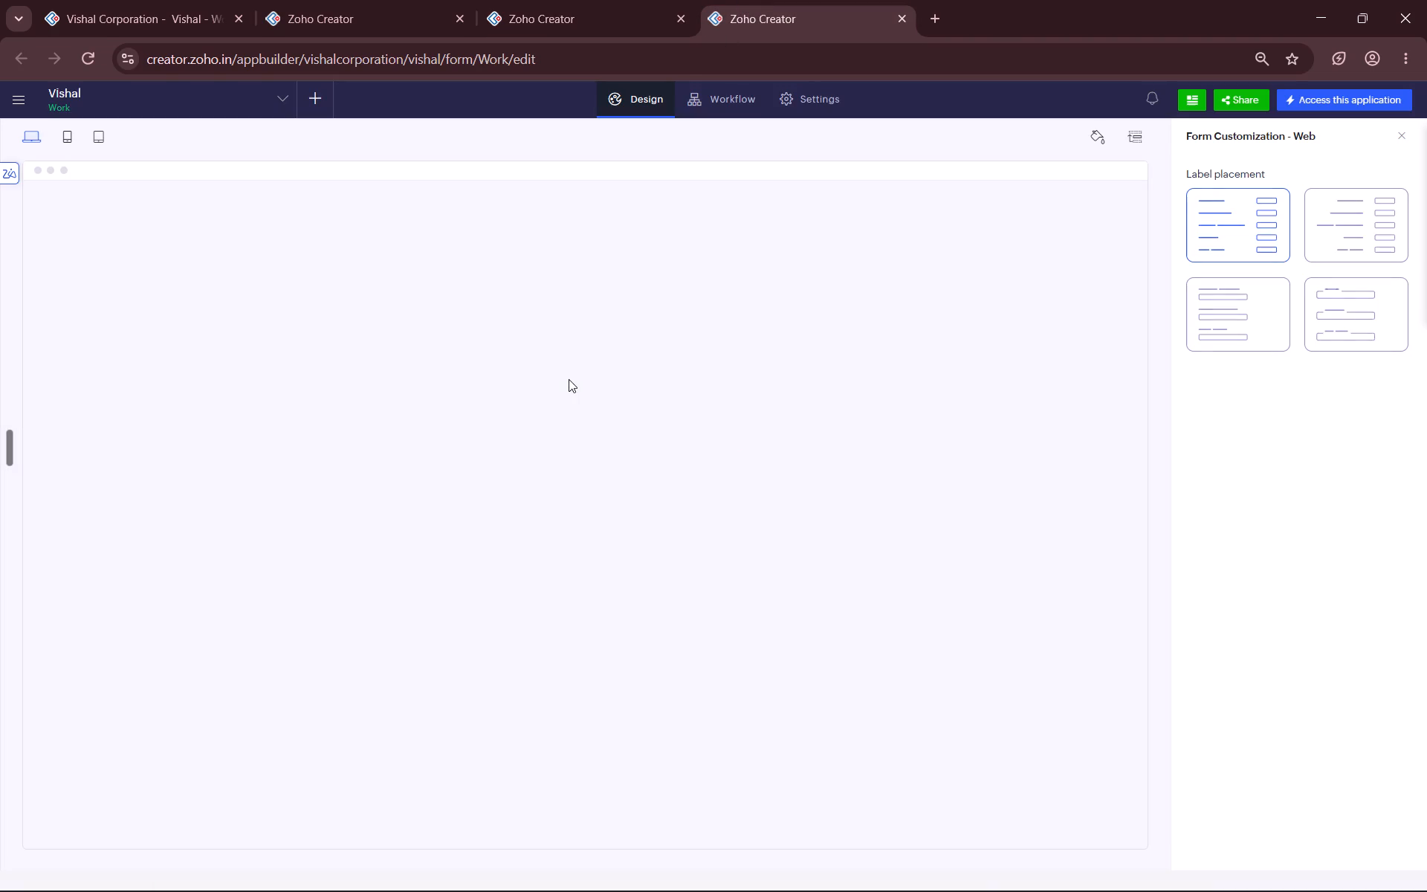
{"action": "left_click", "coordinate": [671, 410]}
{"action": "left_click", "coordinate": [596, 434]}
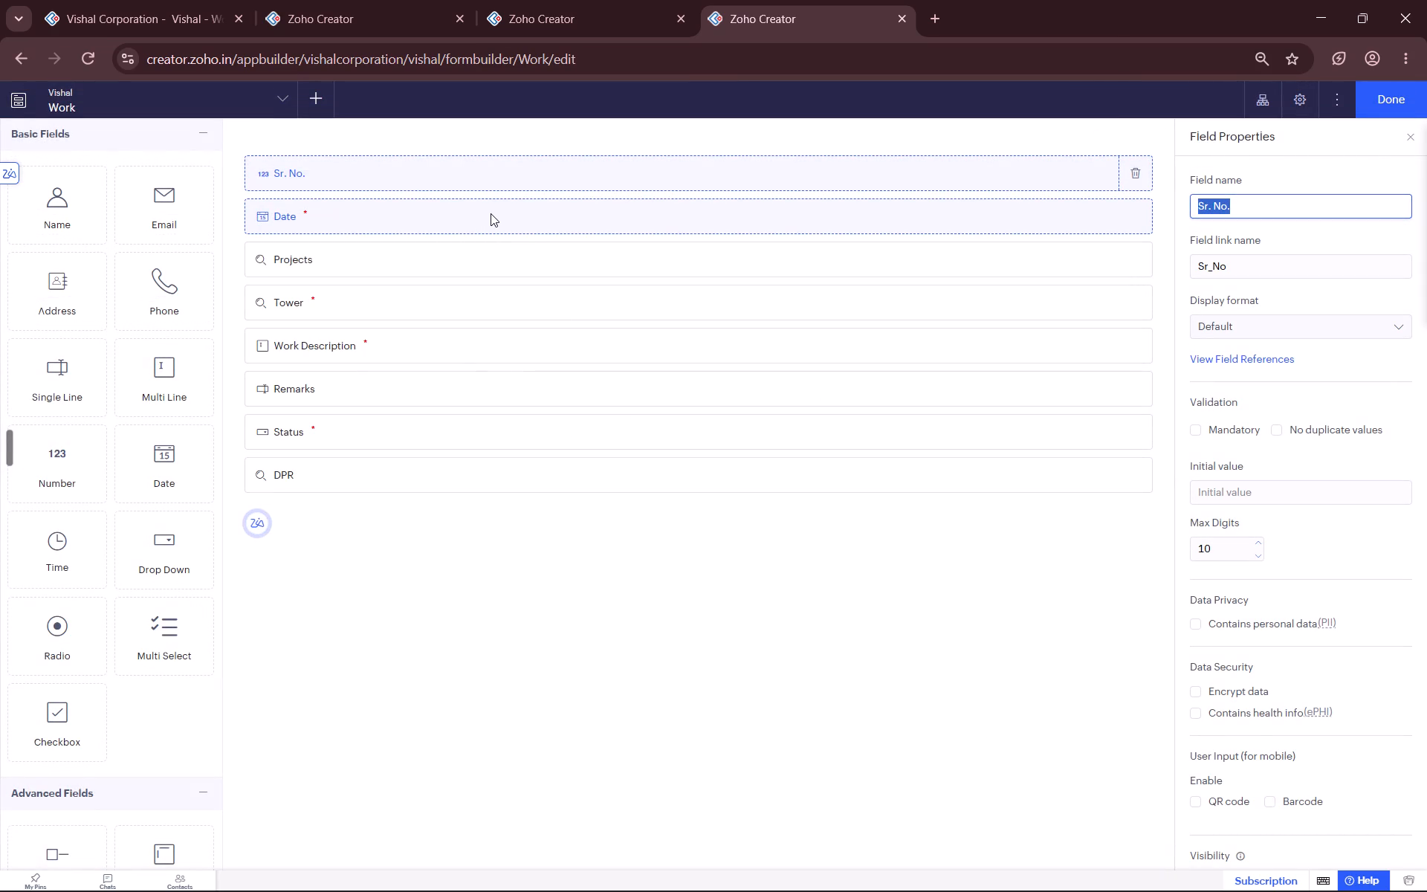
Rename the Work form's Tower field to Tower Report and finish editing the form.
{"action": "left_click", "coordinate": [385, 299]}
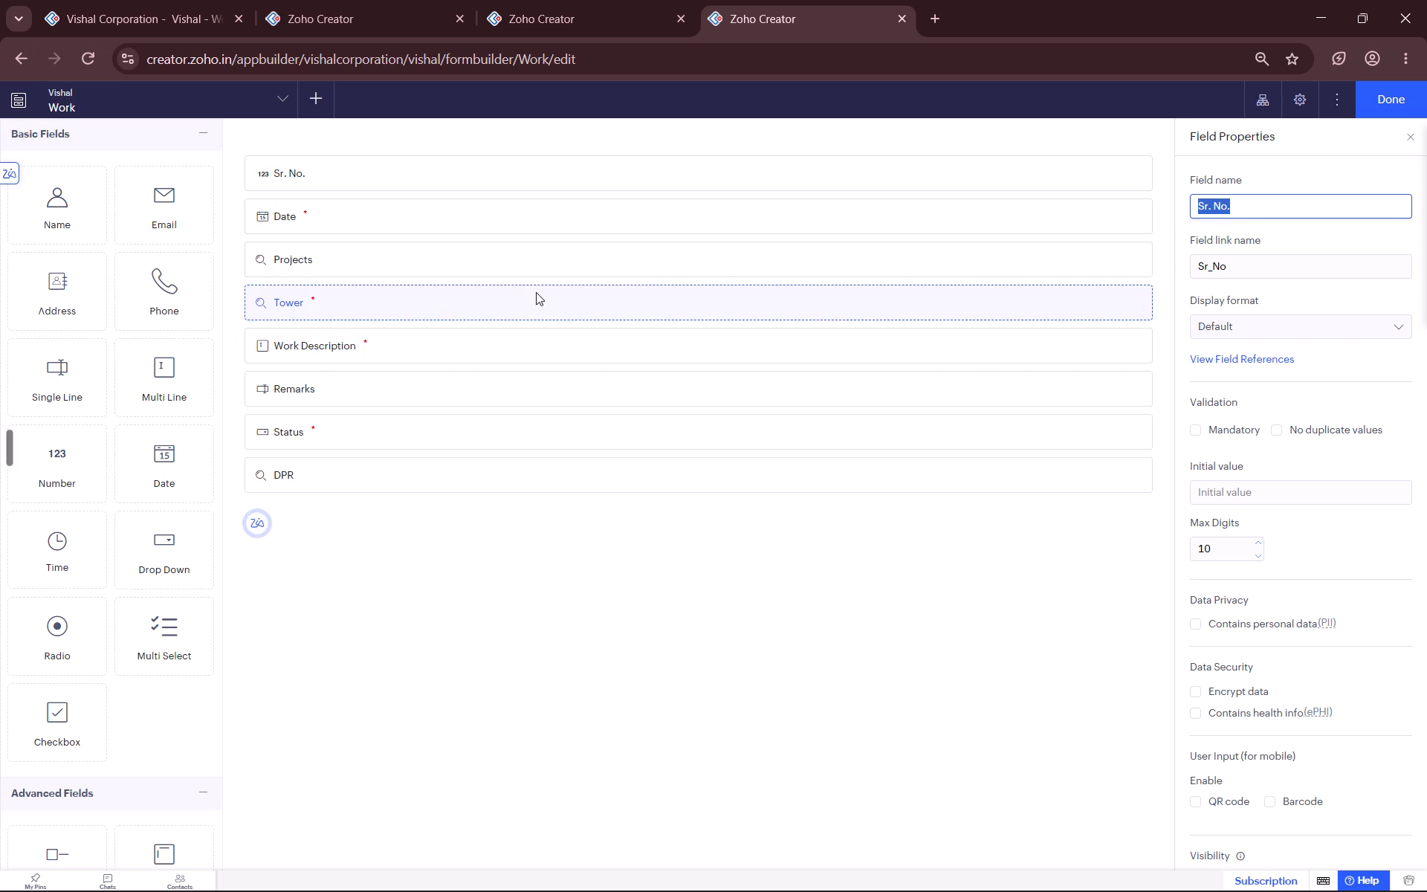
{"action": "left_click", "coordinate": [519, 298]}
{"action": "left_click", "coordinate": [1280, 215]}
{"action": "key", "text": "space"}
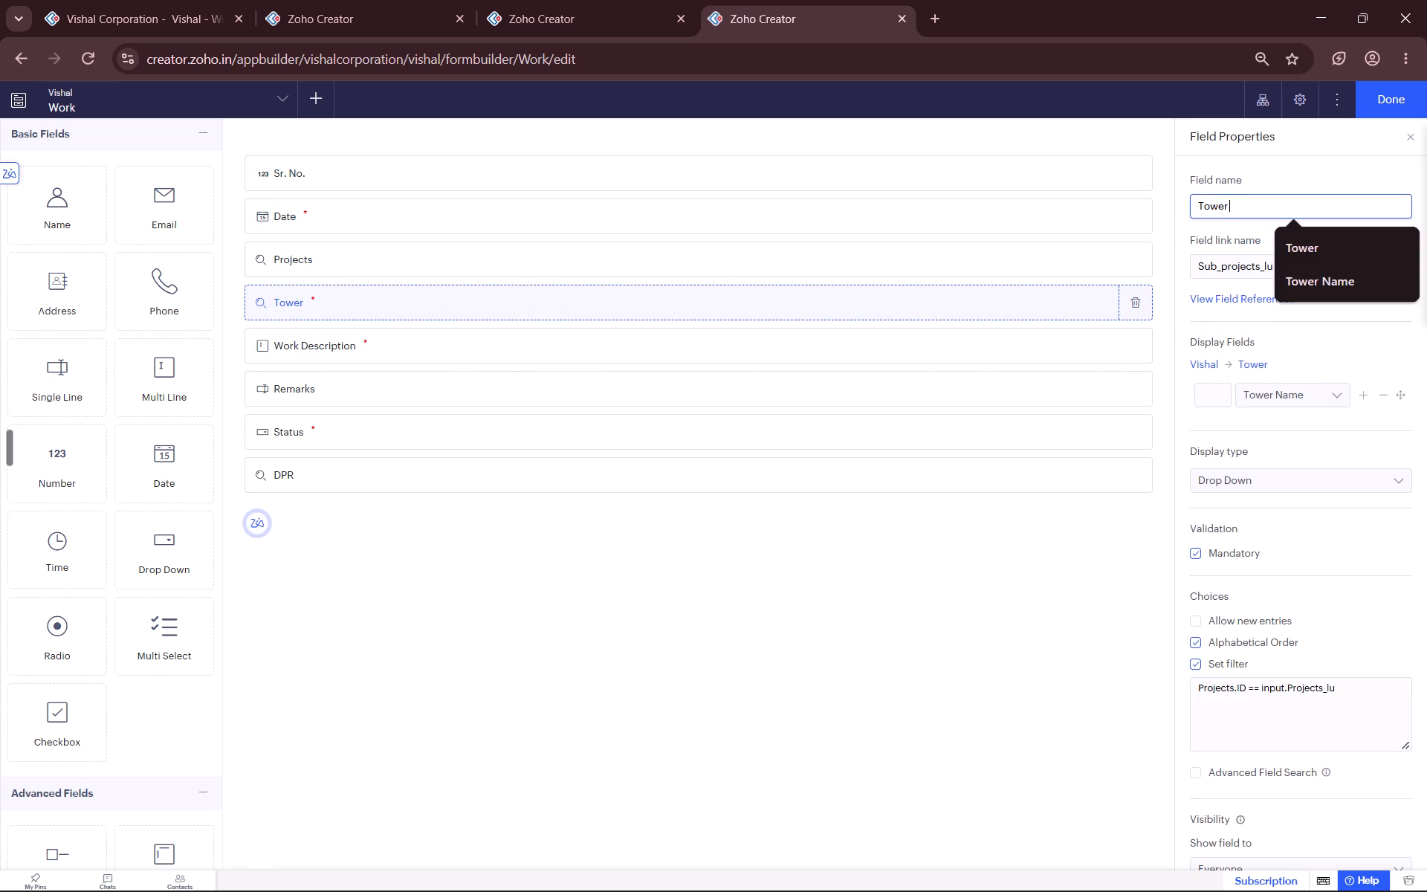
{"action": "key", "text": "shift+r"}
{"action": "type", "text": "eport"}
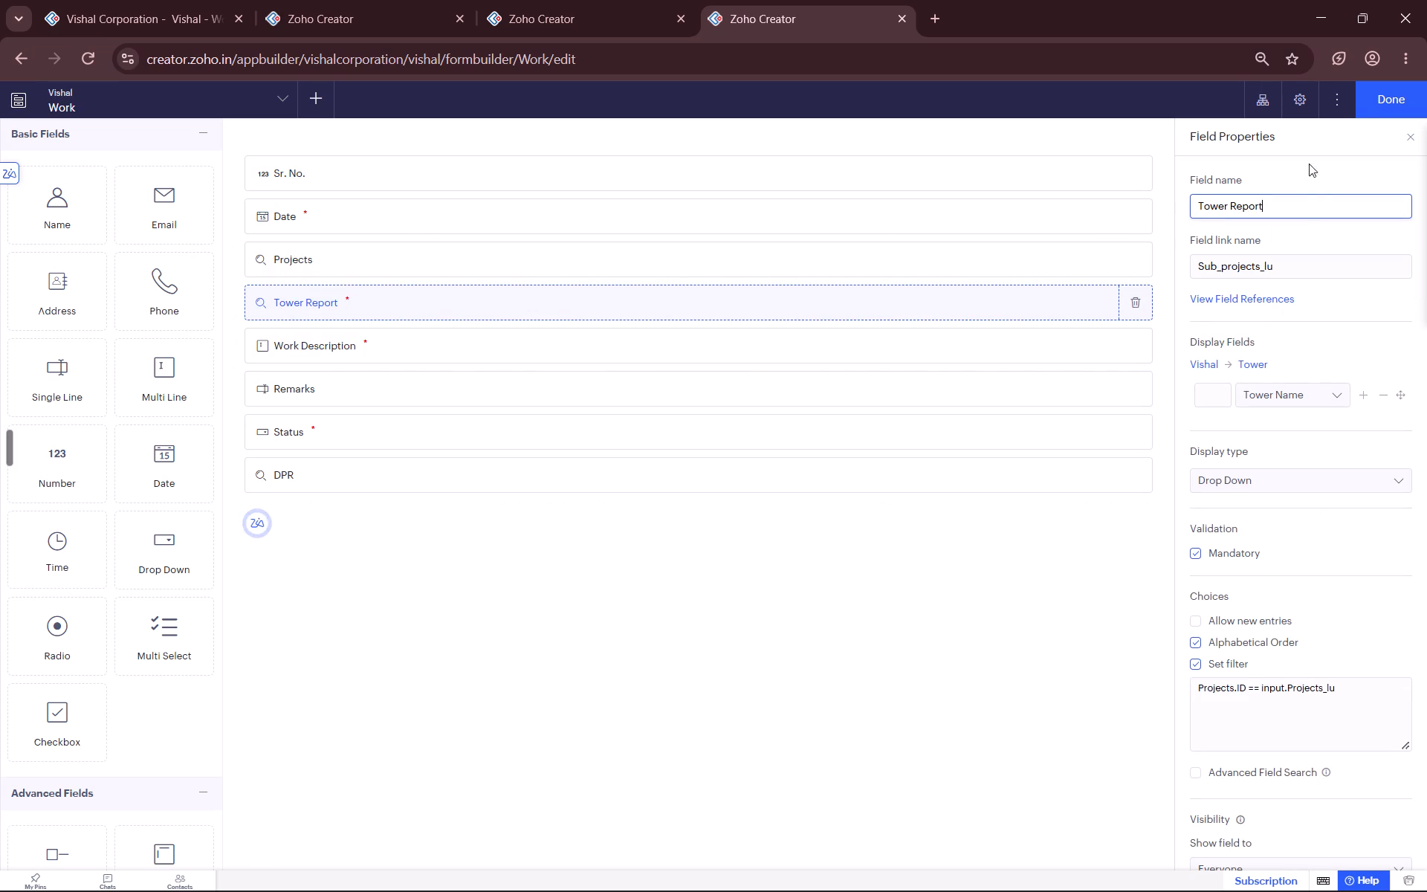
{"action": "left_click", "coordinate": [1315, 158]}
{"action": "left_click", "coordinate": [1403, 91]}
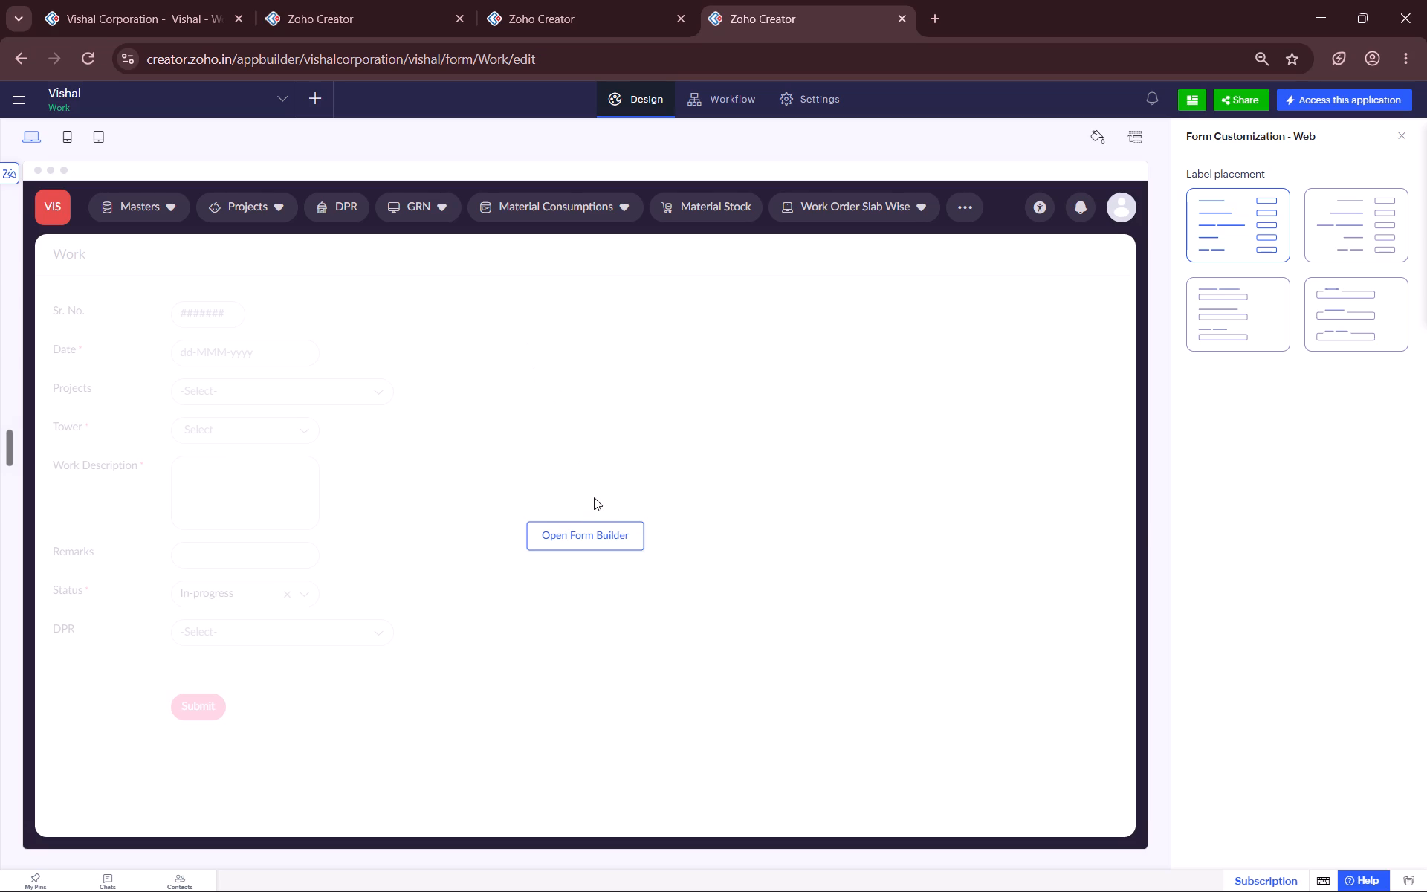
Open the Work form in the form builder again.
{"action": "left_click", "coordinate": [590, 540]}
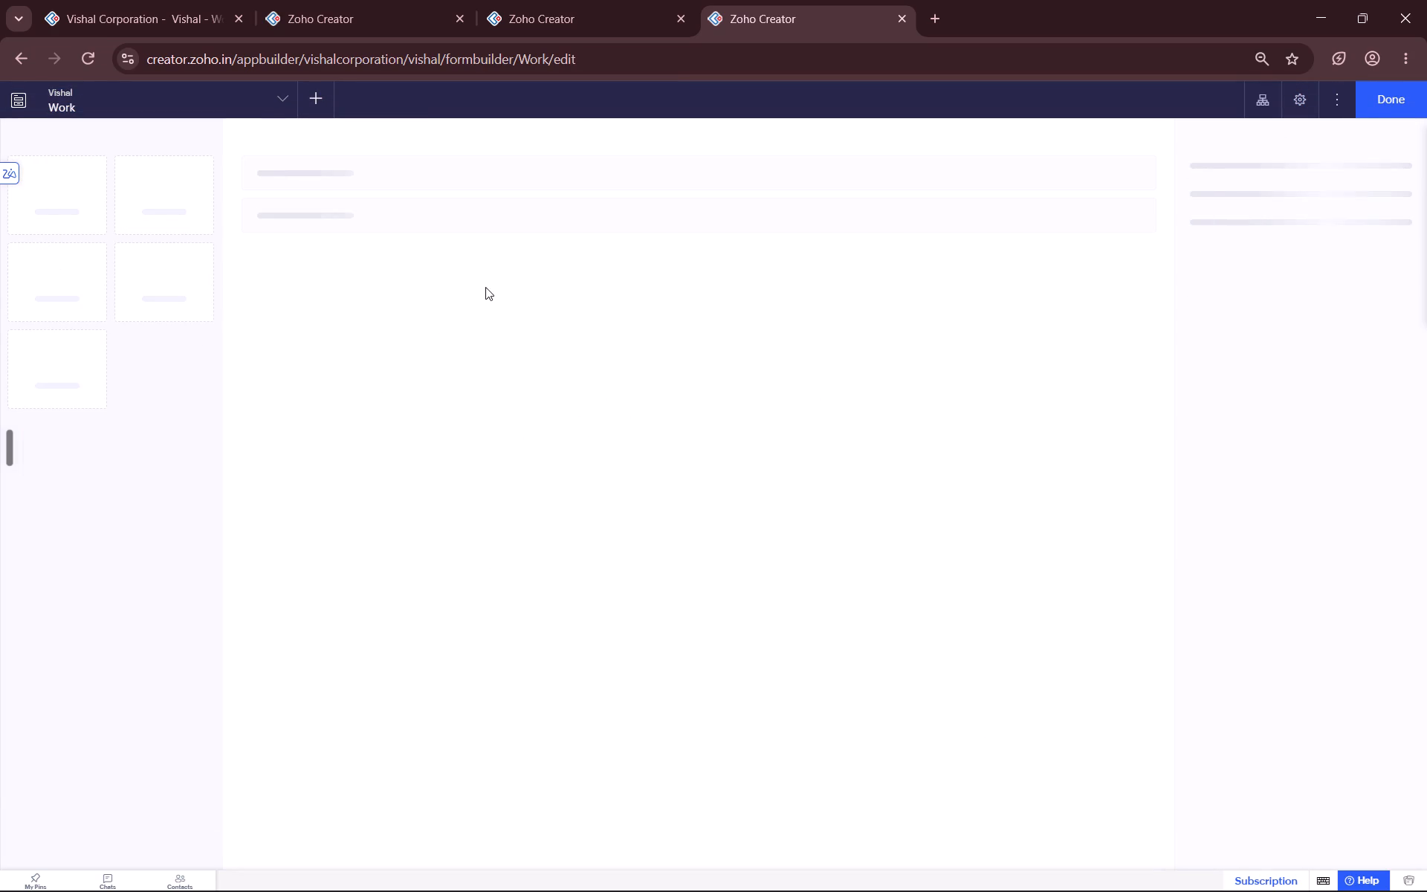
Switch to the Cliq chat and reply "kiya" to the colleague's Tower Report kro message.
{"action": "key", "text": "alt+Tab"}
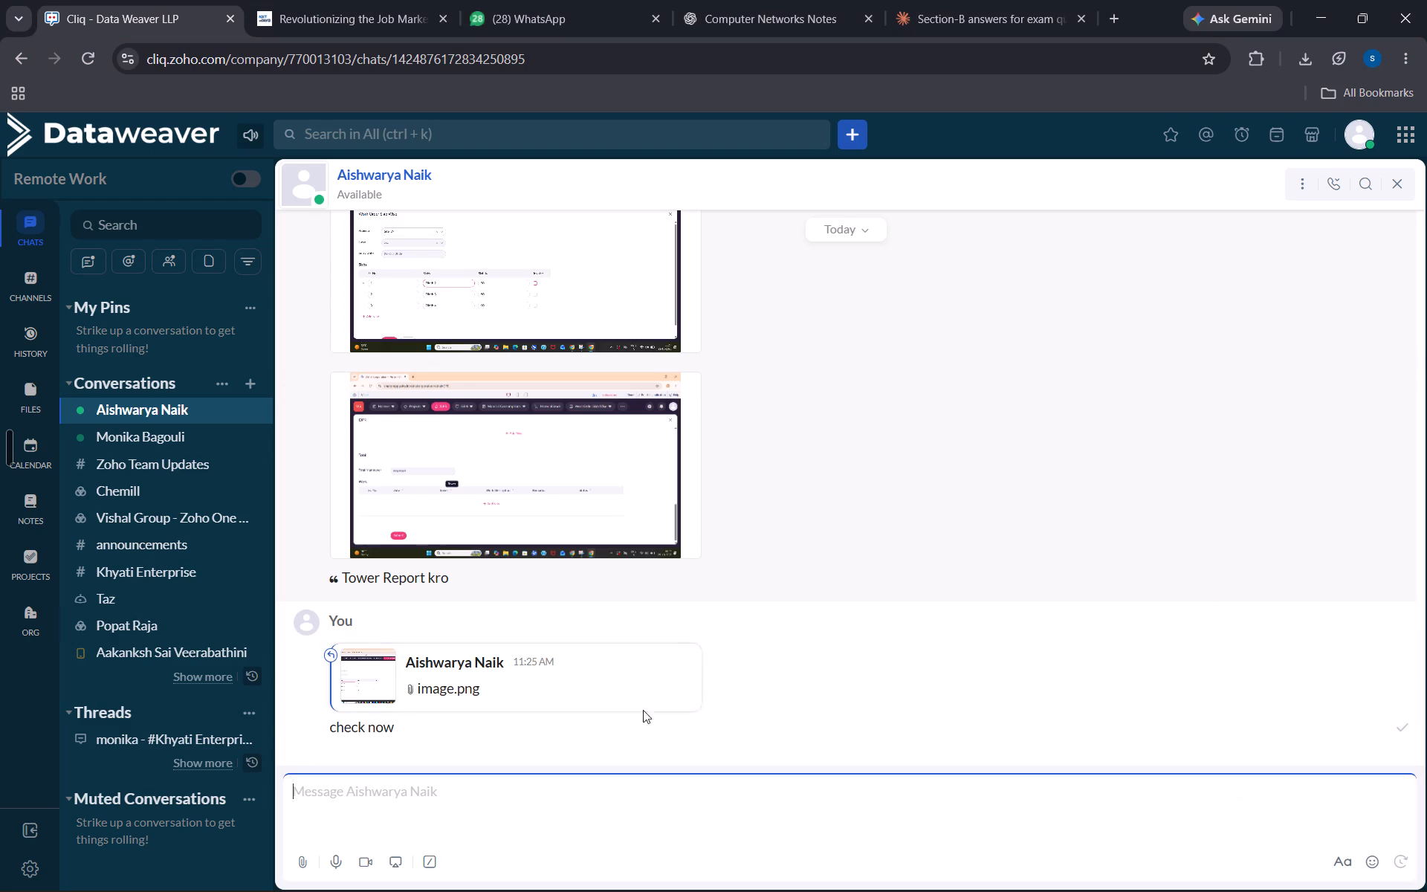
{"action": "left_click", "coordinate": [1359, 361]}
{"action": "key", "text": "k"}
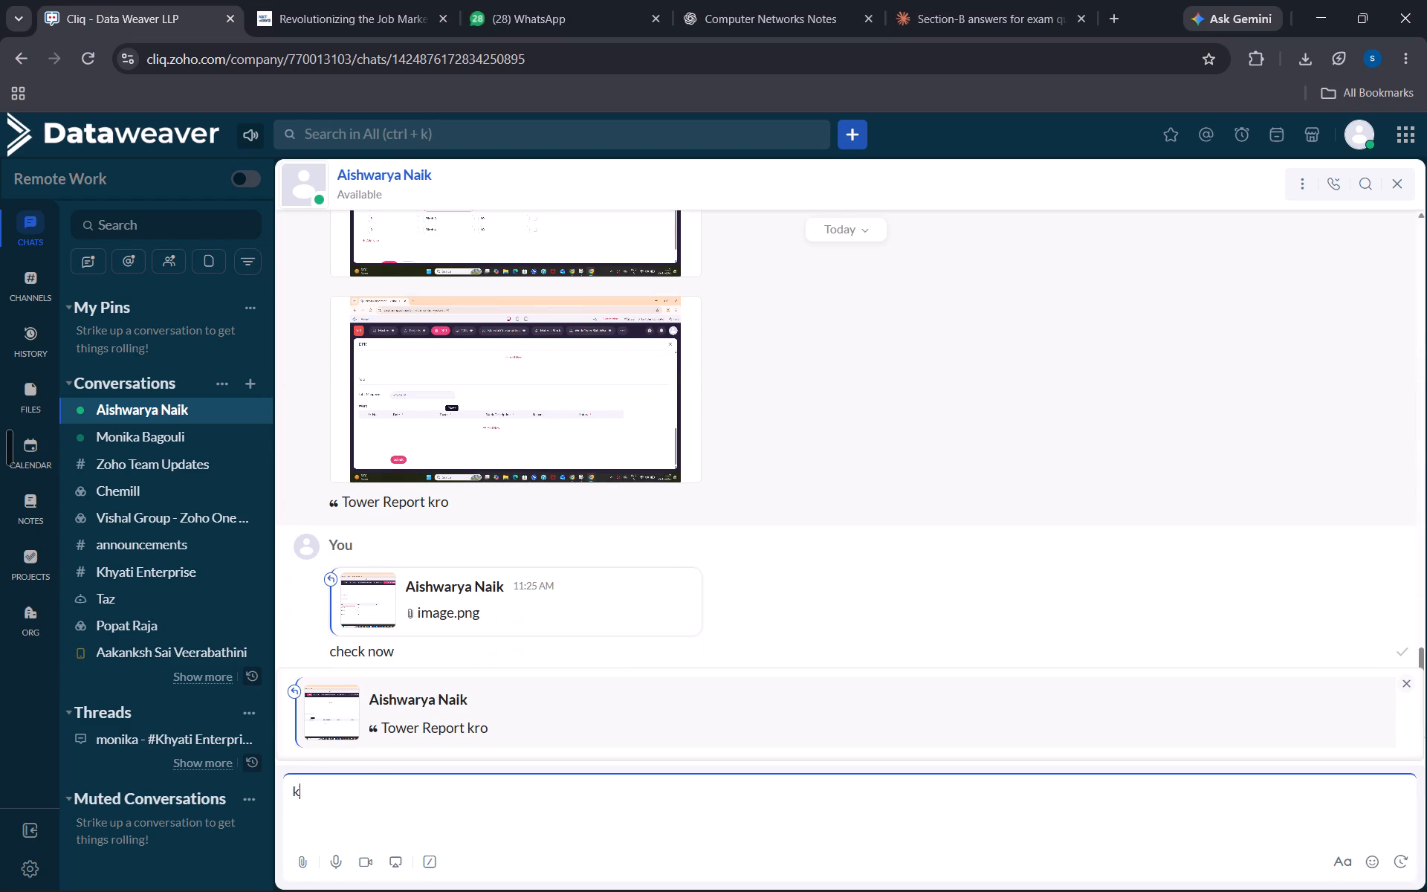
{"action": "type", "text": "iya"}
{"action": "key", "text": "Return"}
{"action": "key", "text": "alt+Tab"}
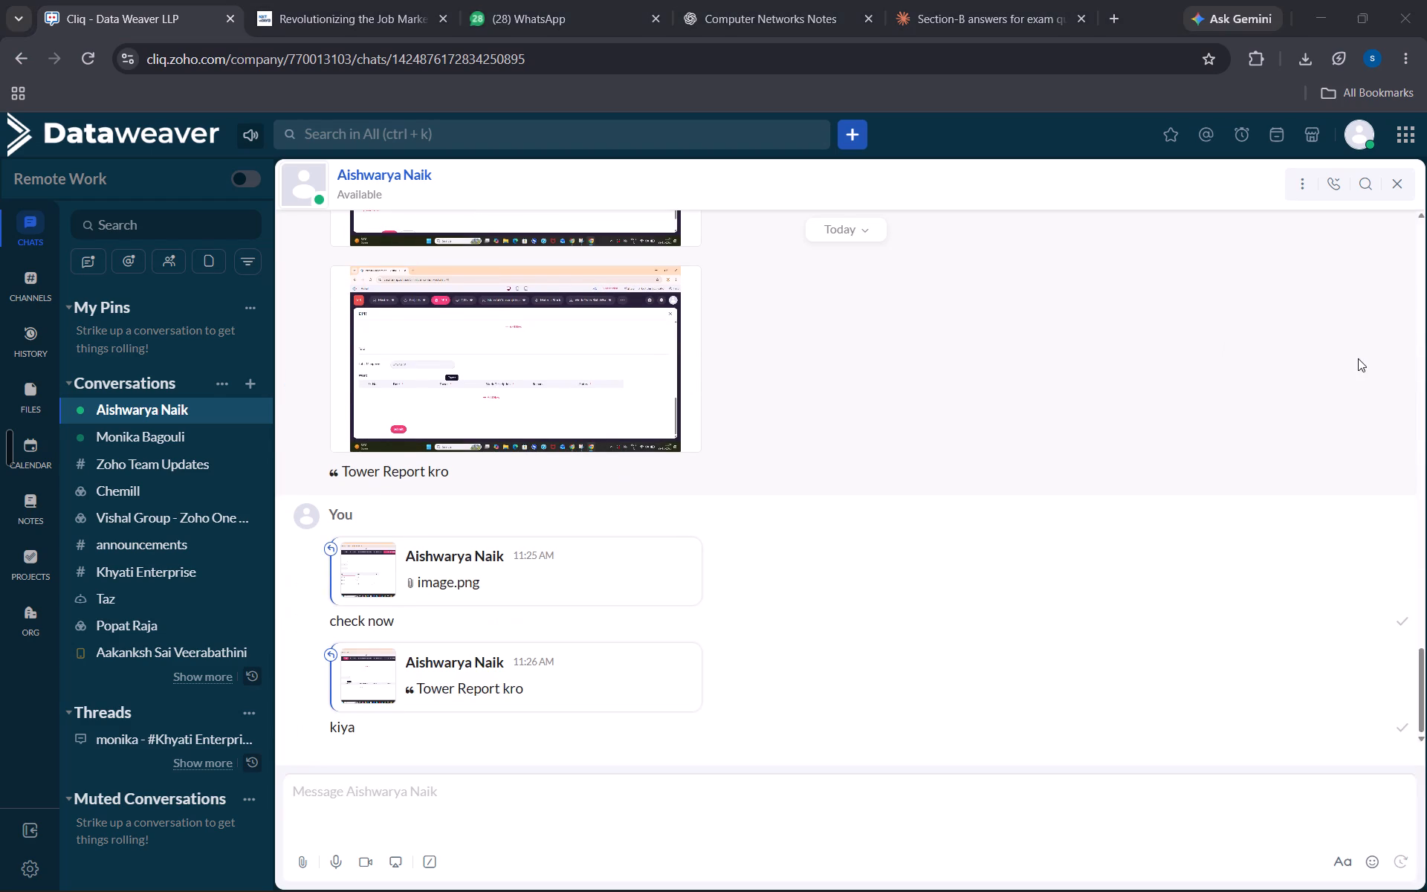
Leave the Work form's builder and open the Material Consumption form in the form builder.
{"action": "left_click", "coordinate": [1388, 100]}
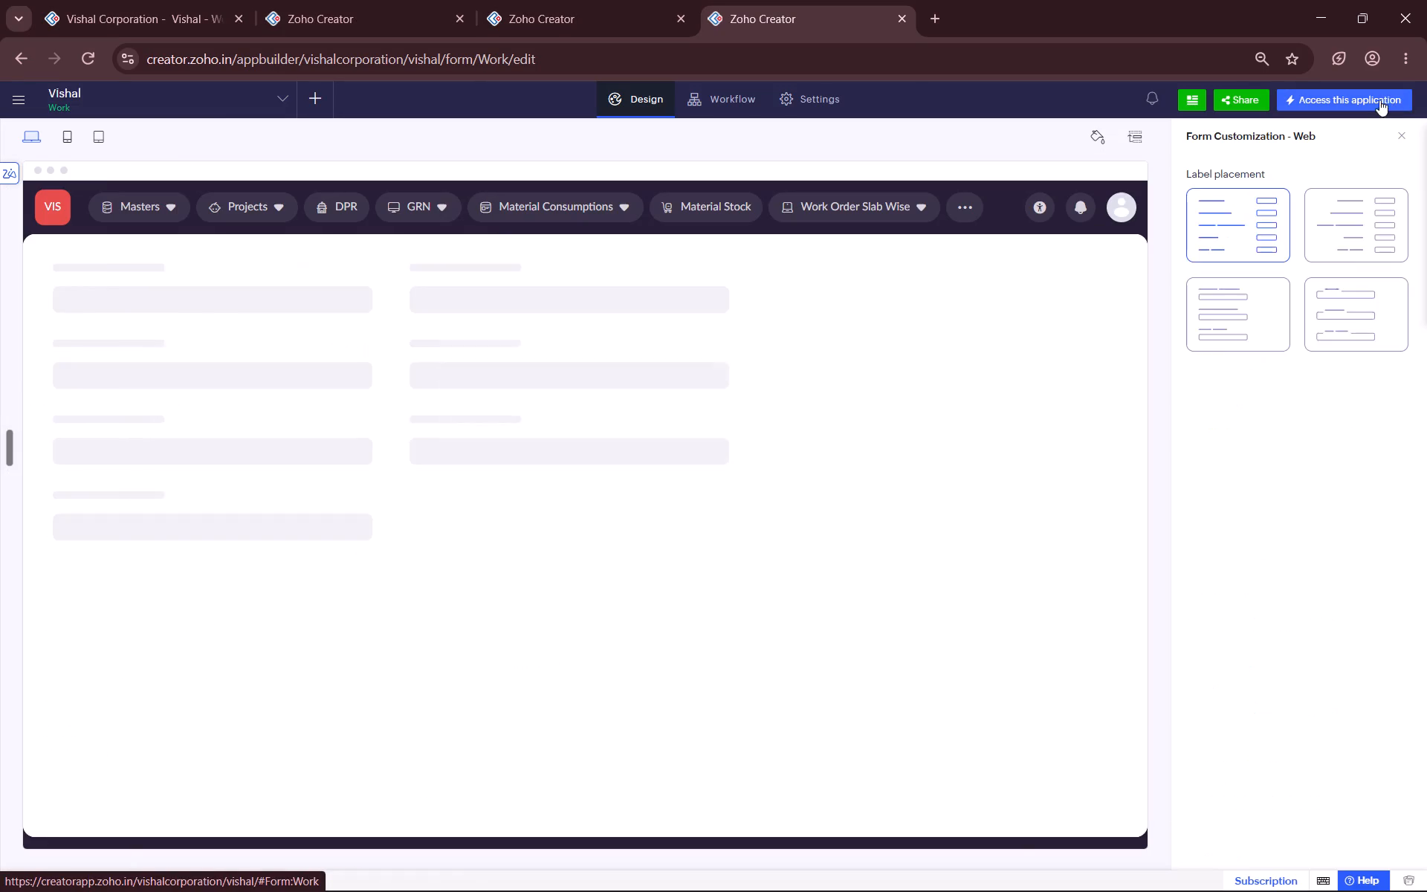
{"action": "left_click", "coordinate": [561, 206]}
{"action": "left_click", "coordinate": [585, 239]}
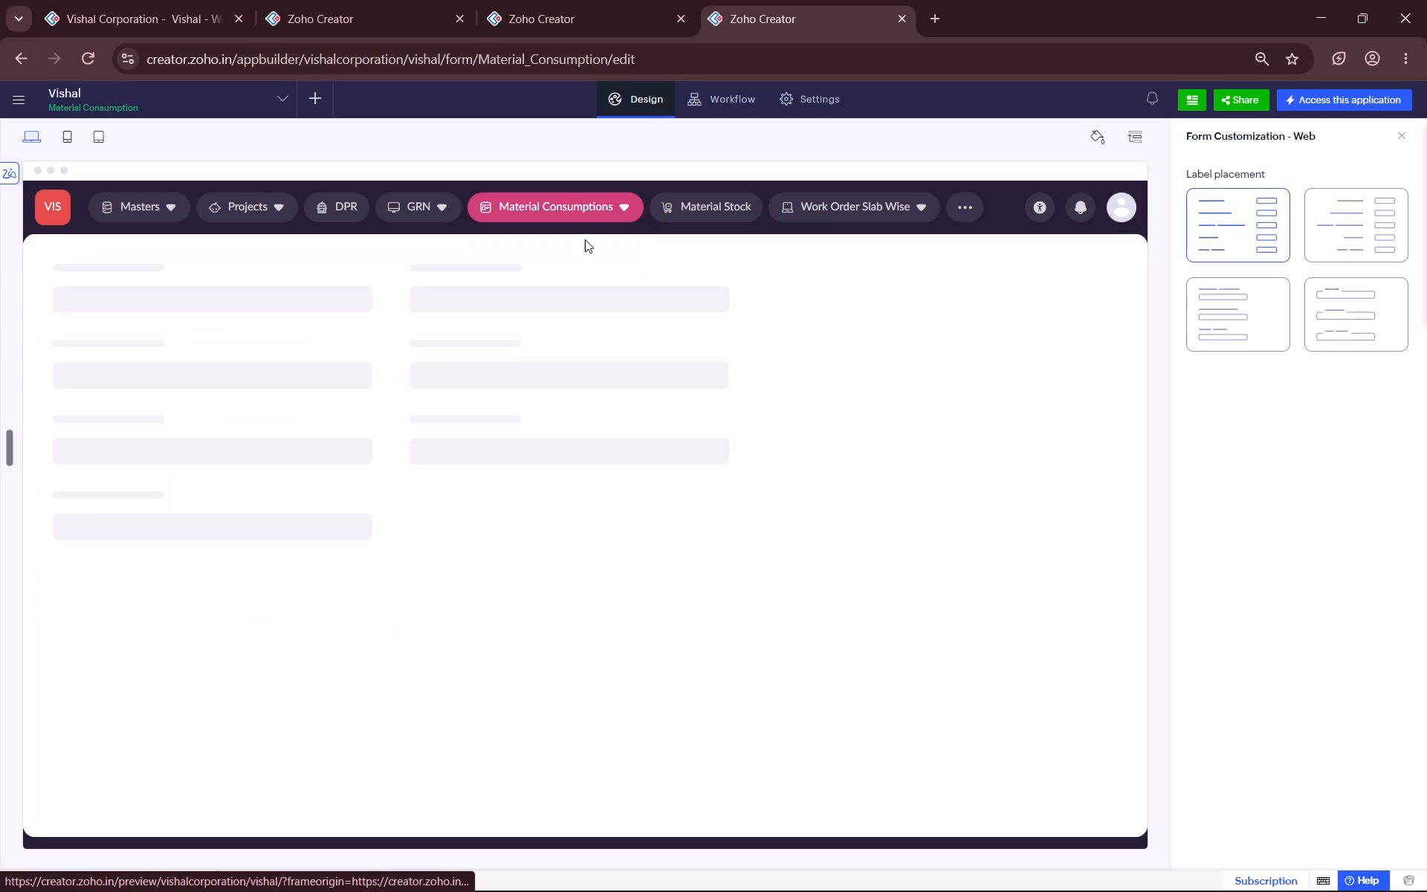
{"action": "left_click", "coordinate": [621, 421]}
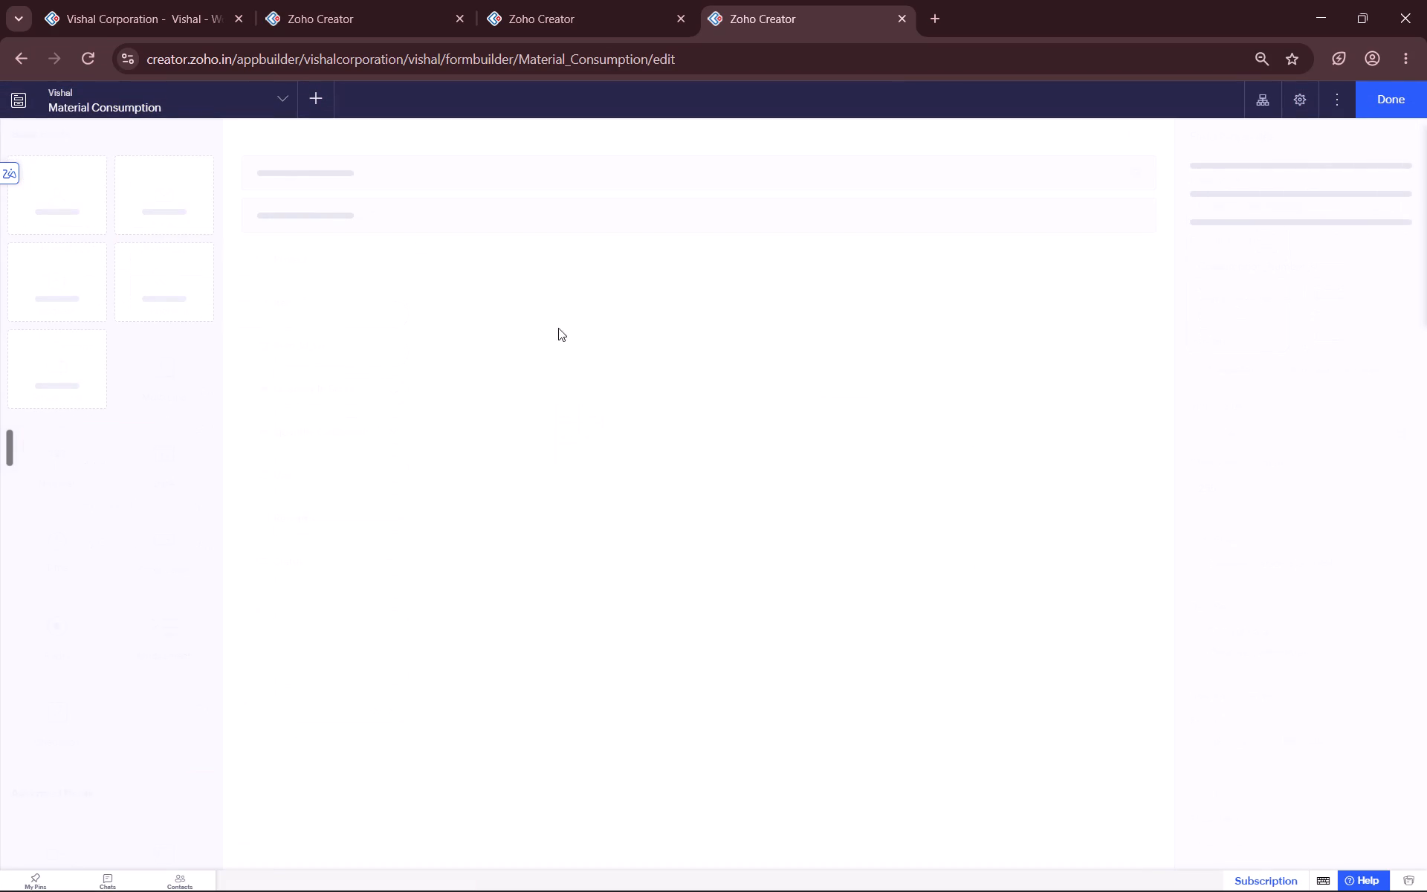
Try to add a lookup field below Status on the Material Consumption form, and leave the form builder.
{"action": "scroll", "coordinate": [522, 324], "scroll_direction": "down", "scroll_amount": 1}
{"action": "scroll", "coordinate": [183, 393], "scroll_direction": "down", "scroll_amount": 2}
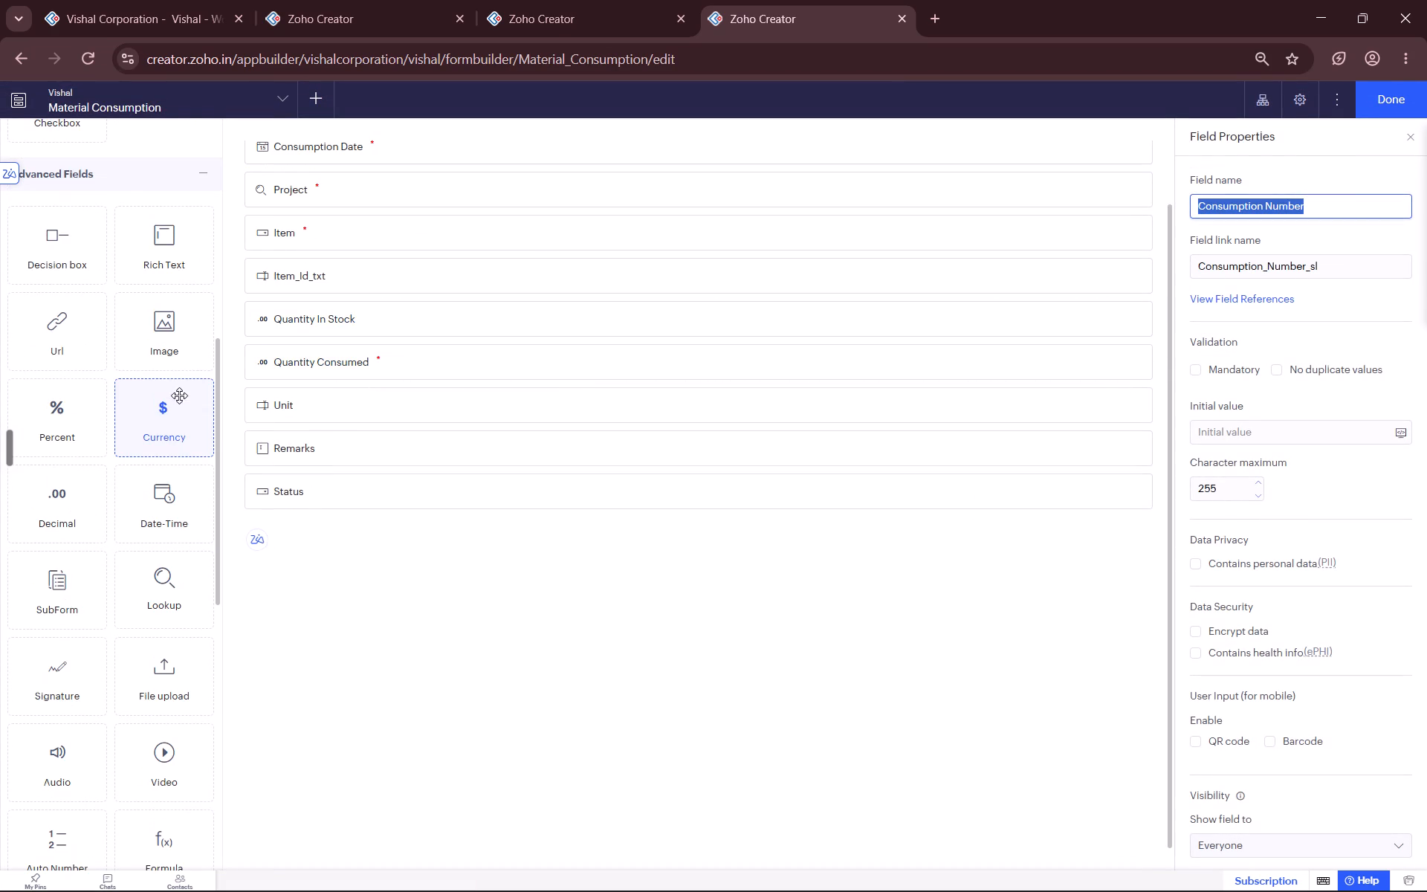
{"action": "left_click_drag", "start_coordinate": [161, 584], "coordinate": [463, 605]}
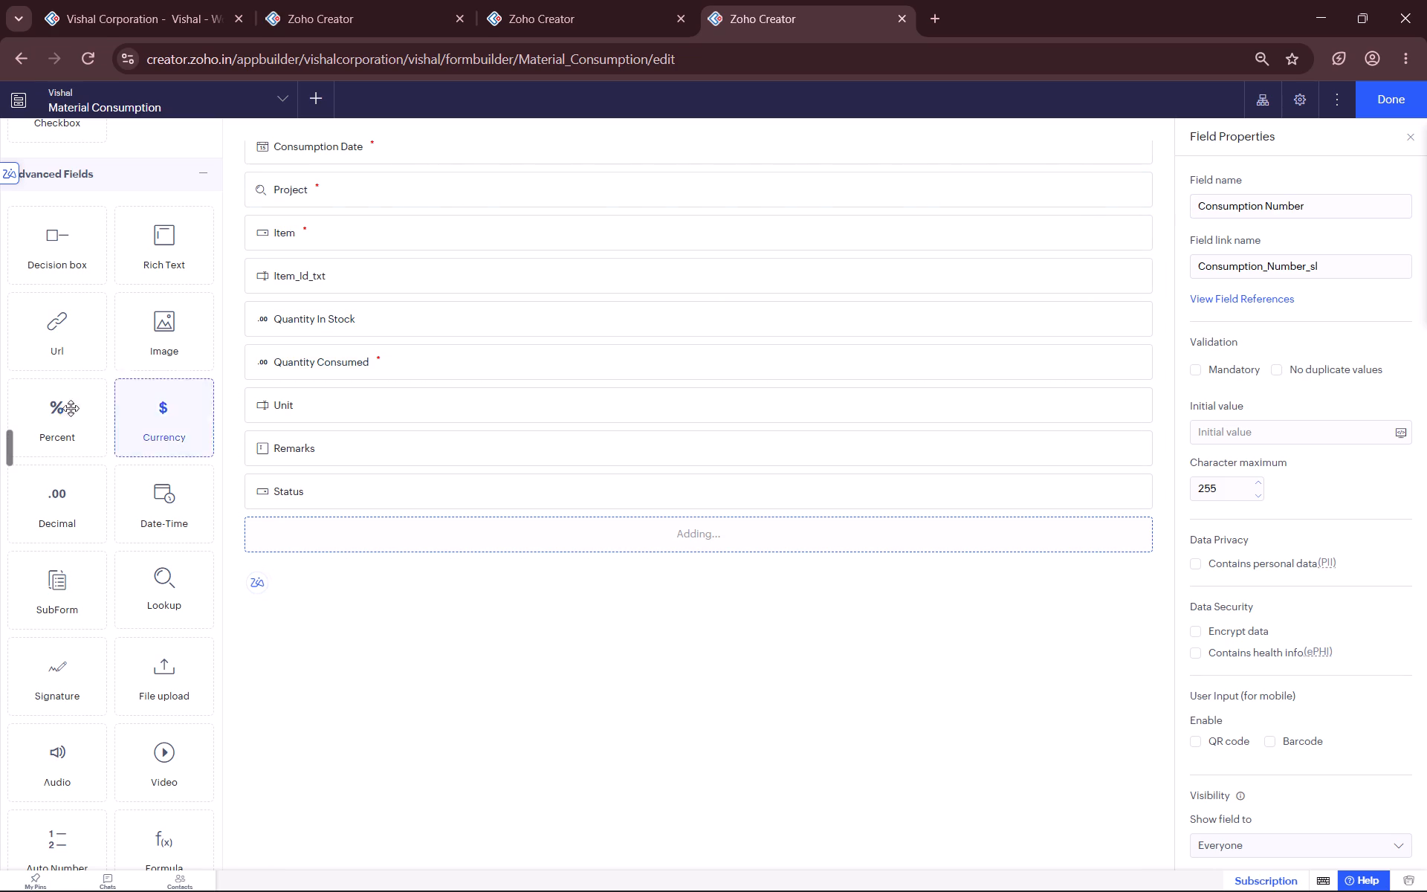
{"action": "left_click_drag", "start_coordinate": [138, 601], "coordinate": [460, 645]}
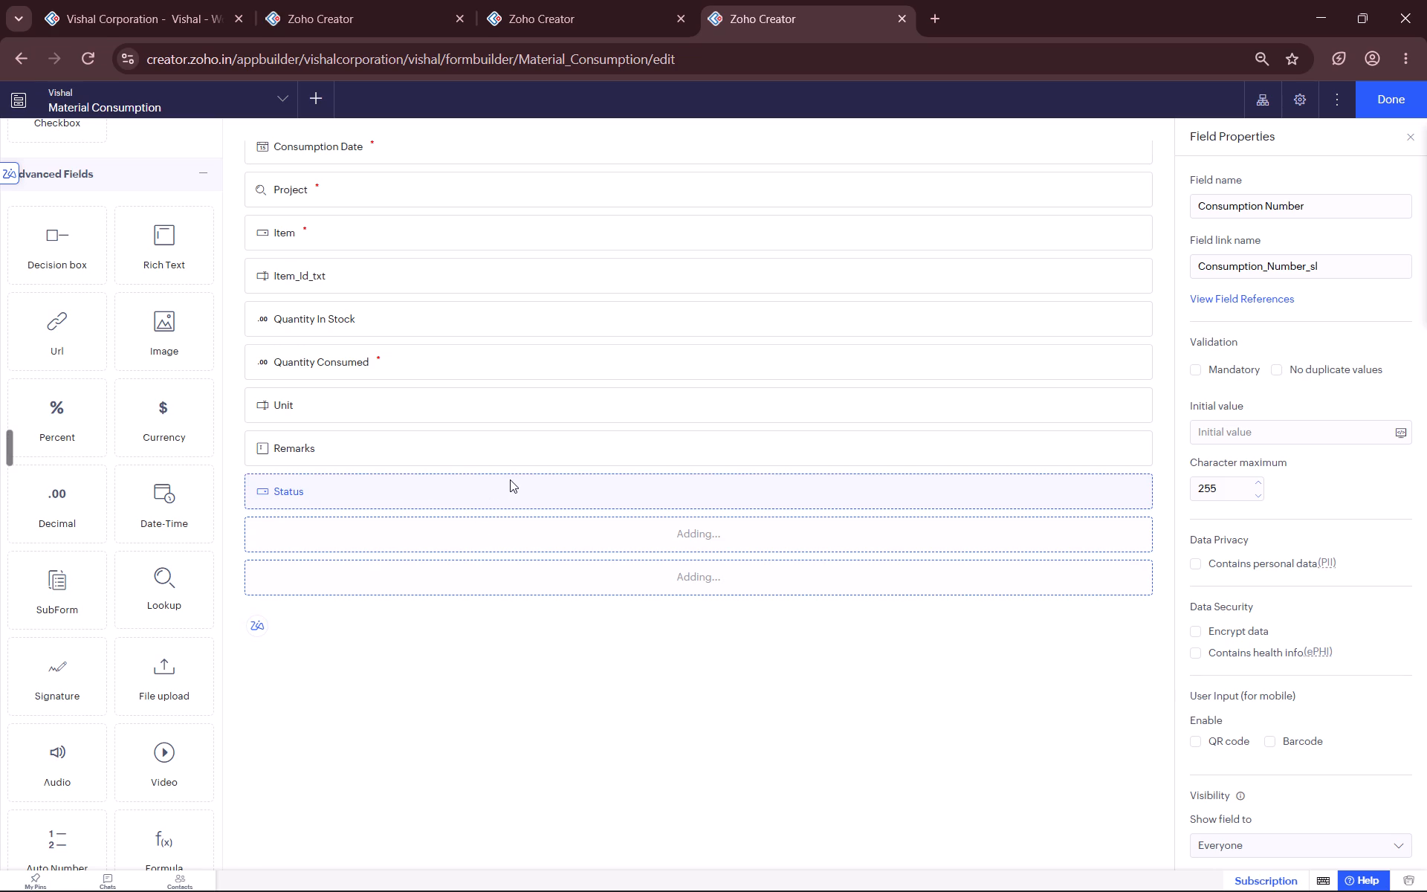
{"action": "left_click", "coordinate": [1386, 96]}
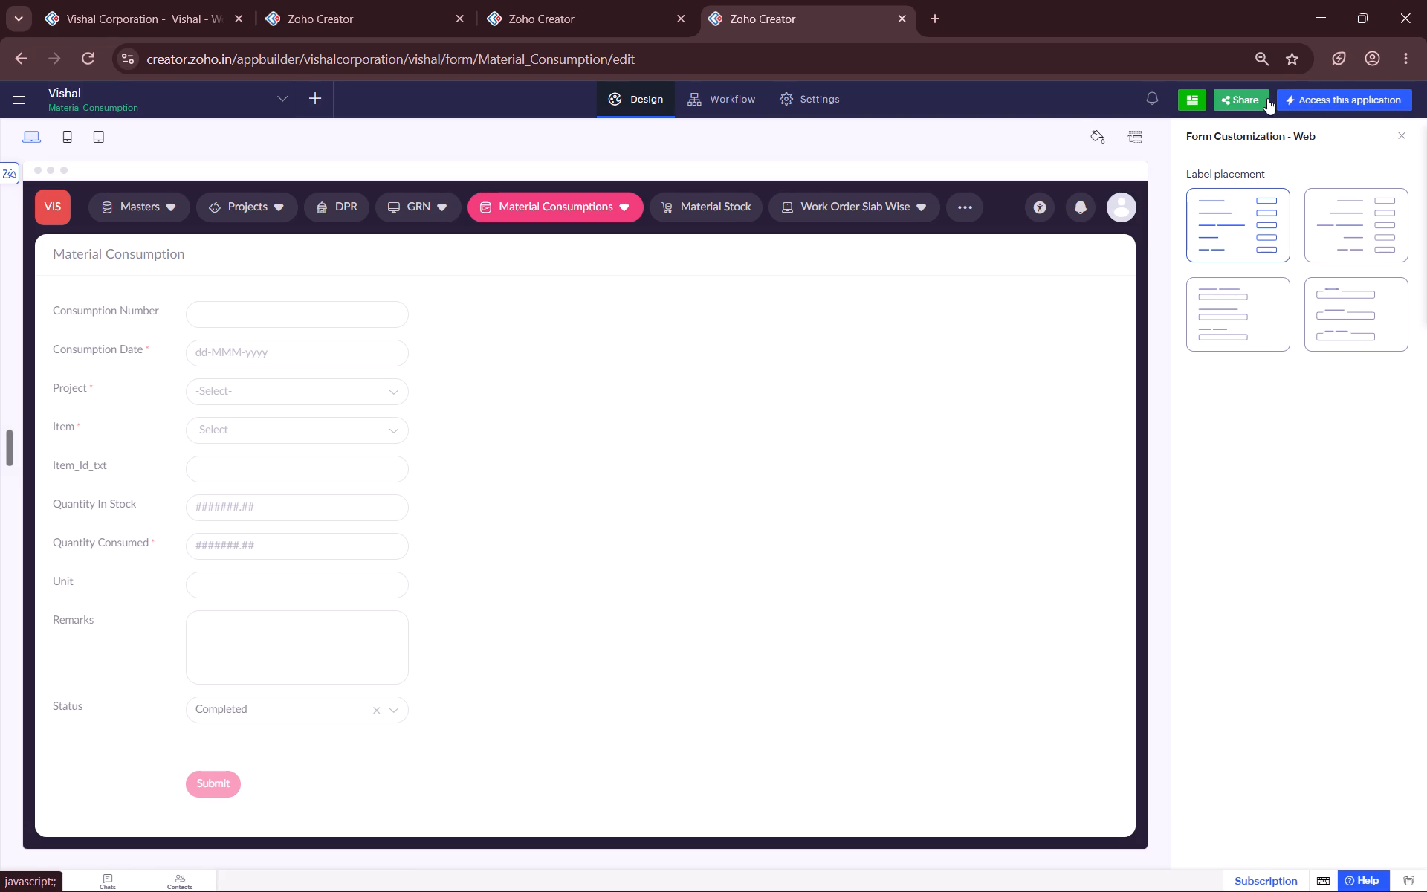
Reopen the Material Consumption form builder and add a drop-down lookup field below Status, linked to the Slabs field of the Slabs form.
{"action": "left_click", "coordinate": [632, 378]}
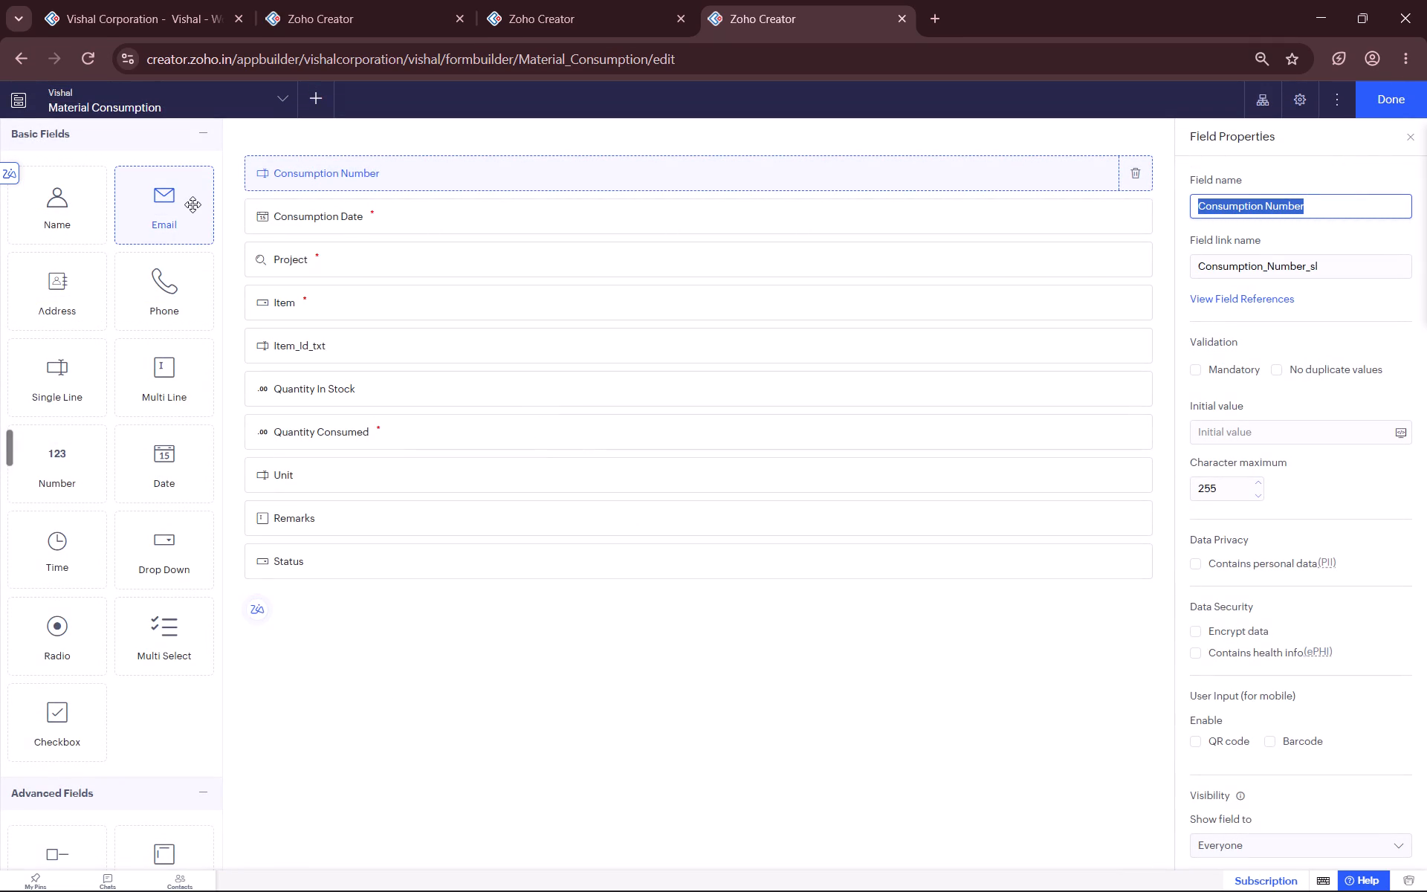
{"action": "scroll", "coordinate": [115, 428], "scroll_direction": "down", "scroll_amount": 2}
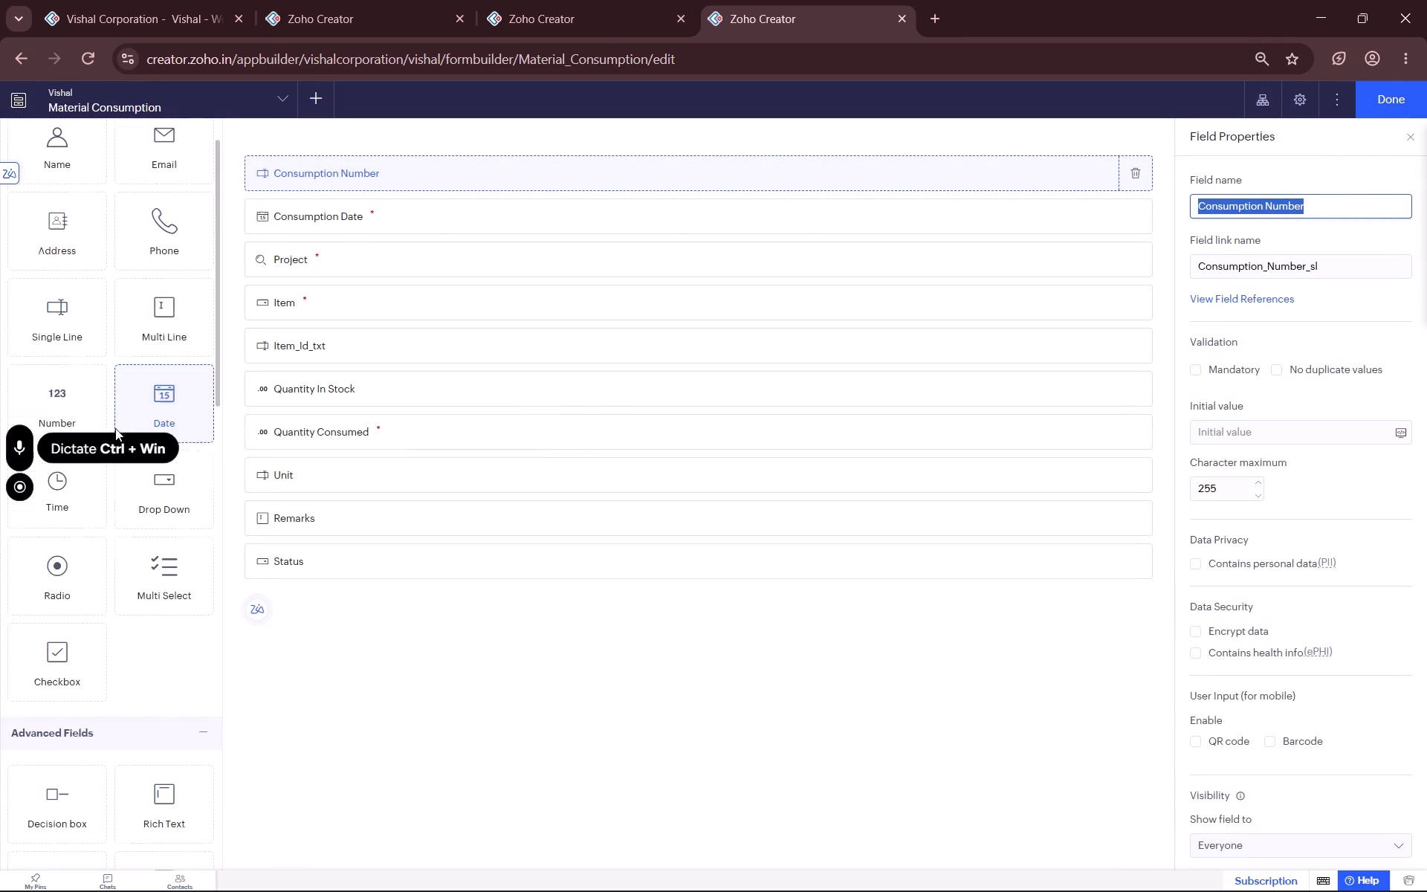
{"action": "left_click_drag", "start_coordinate": [163, 585], "coordinate": [406, 641]}
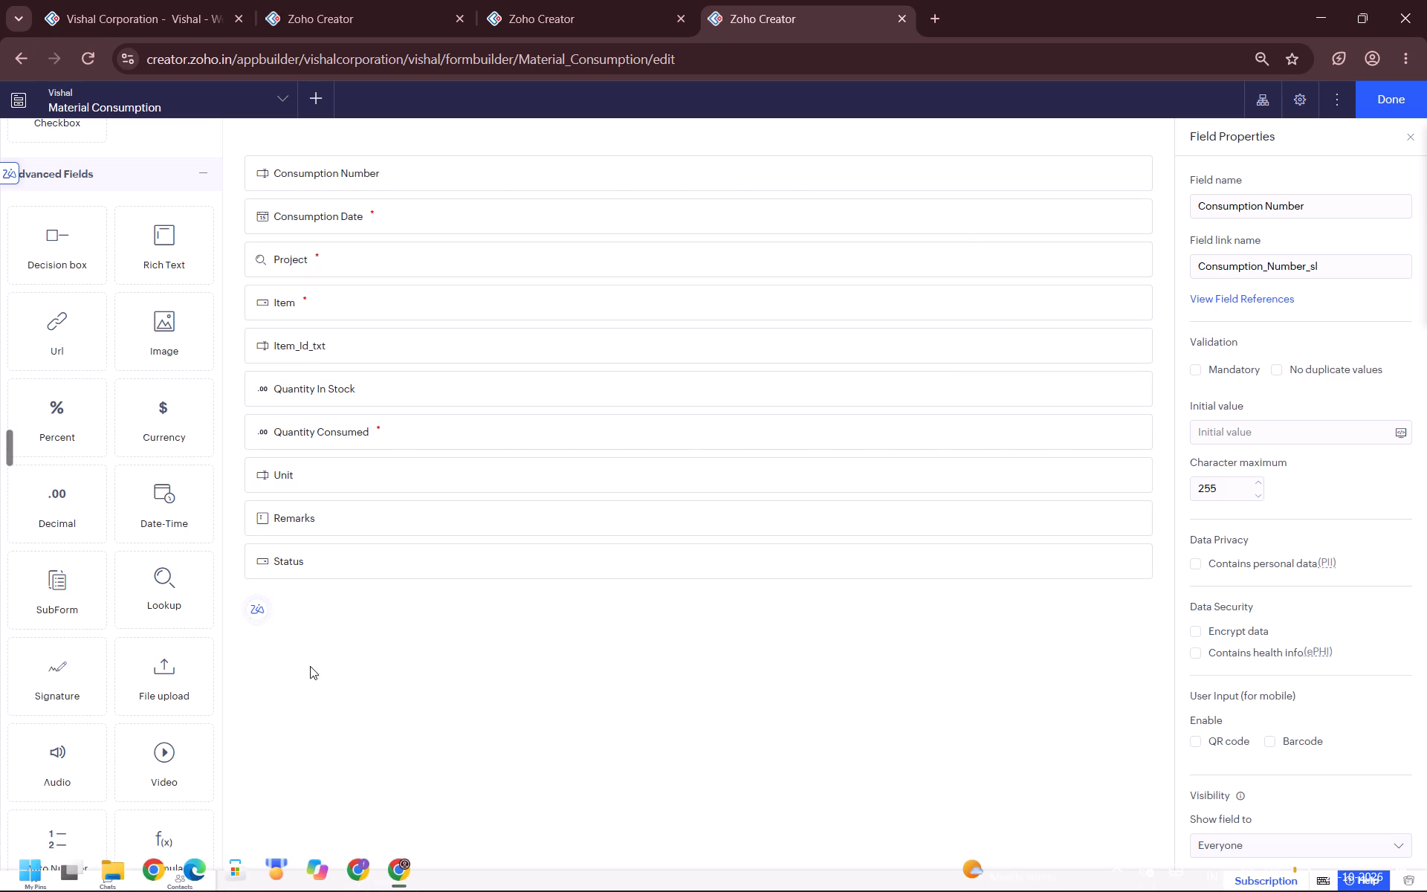
{"action": "double_click", "coordinate": [176, 601]}
{"action": "double_click", "coordinate": [175, 601]}
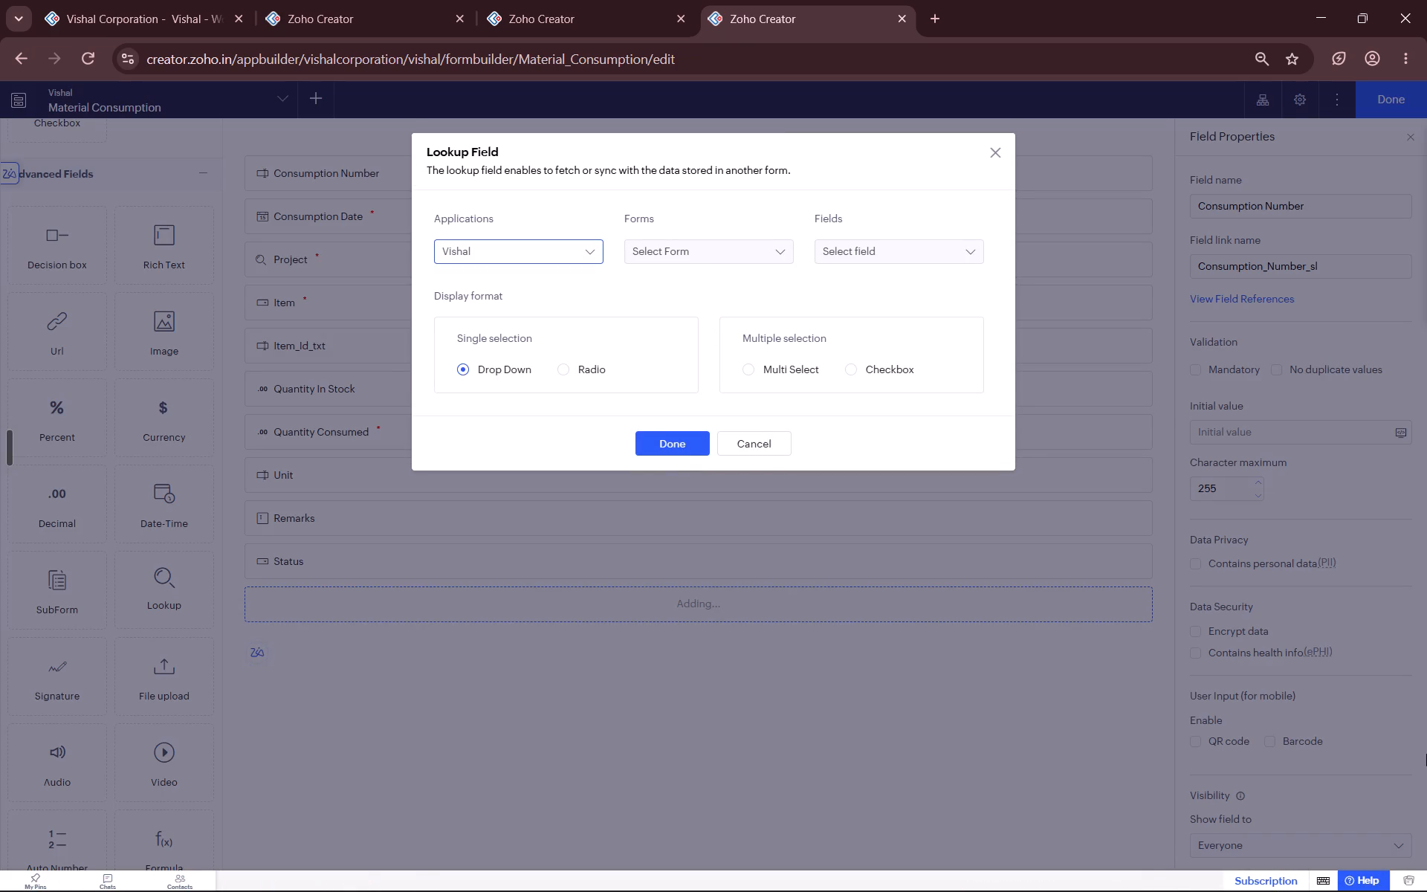
{"action": "left_click", "coordinate": [707, 239]}
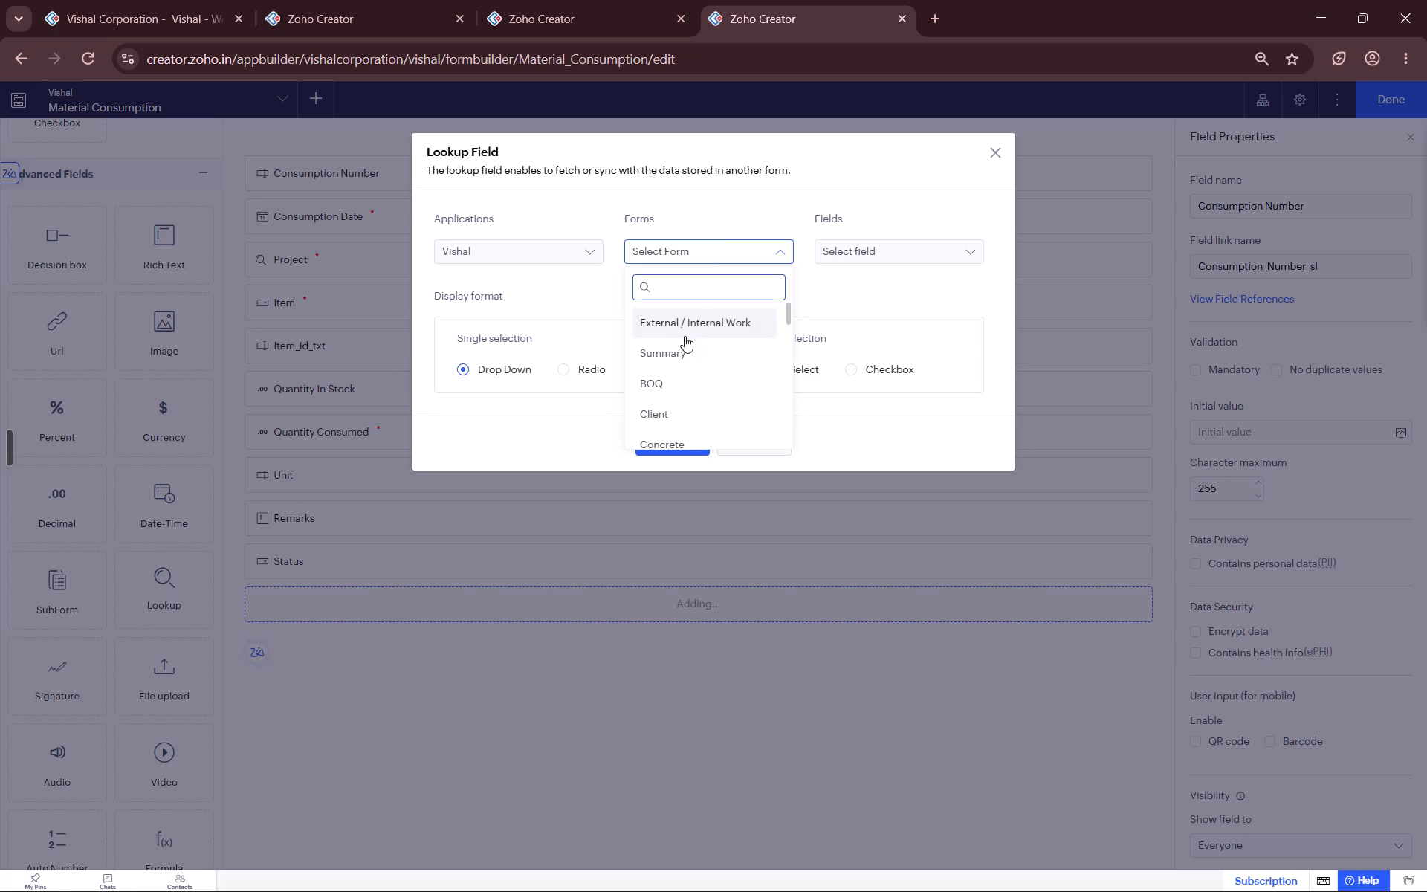
{"action": "scroll", "coordinate": [743, 352], "scroll_direction": "down", "scroll_amount": 3}
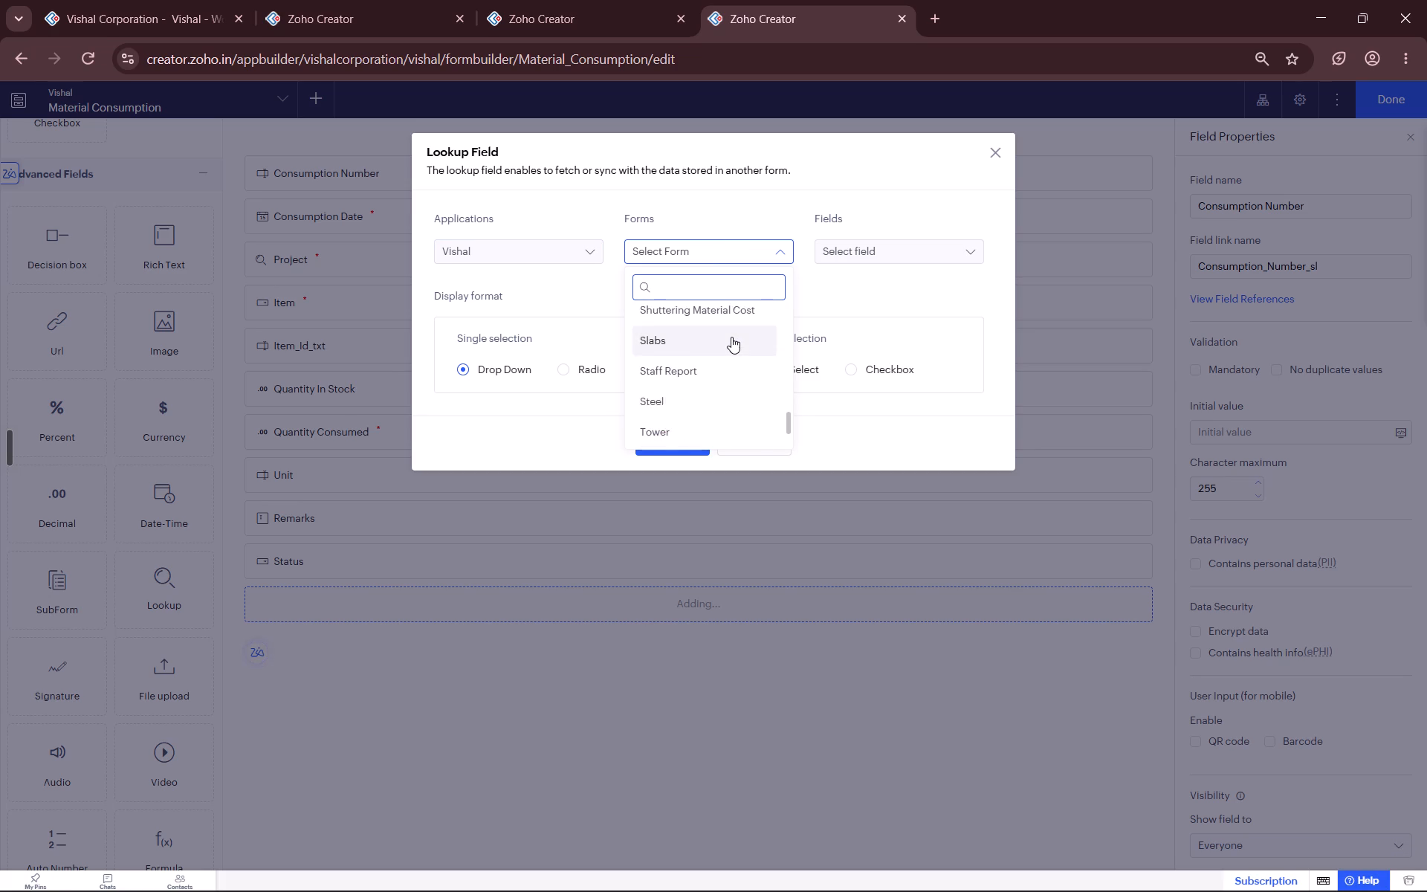
{"action": "scroll", "coordinate": [730, 337], "scroll_direction": "up", "scroll_amount": 9}
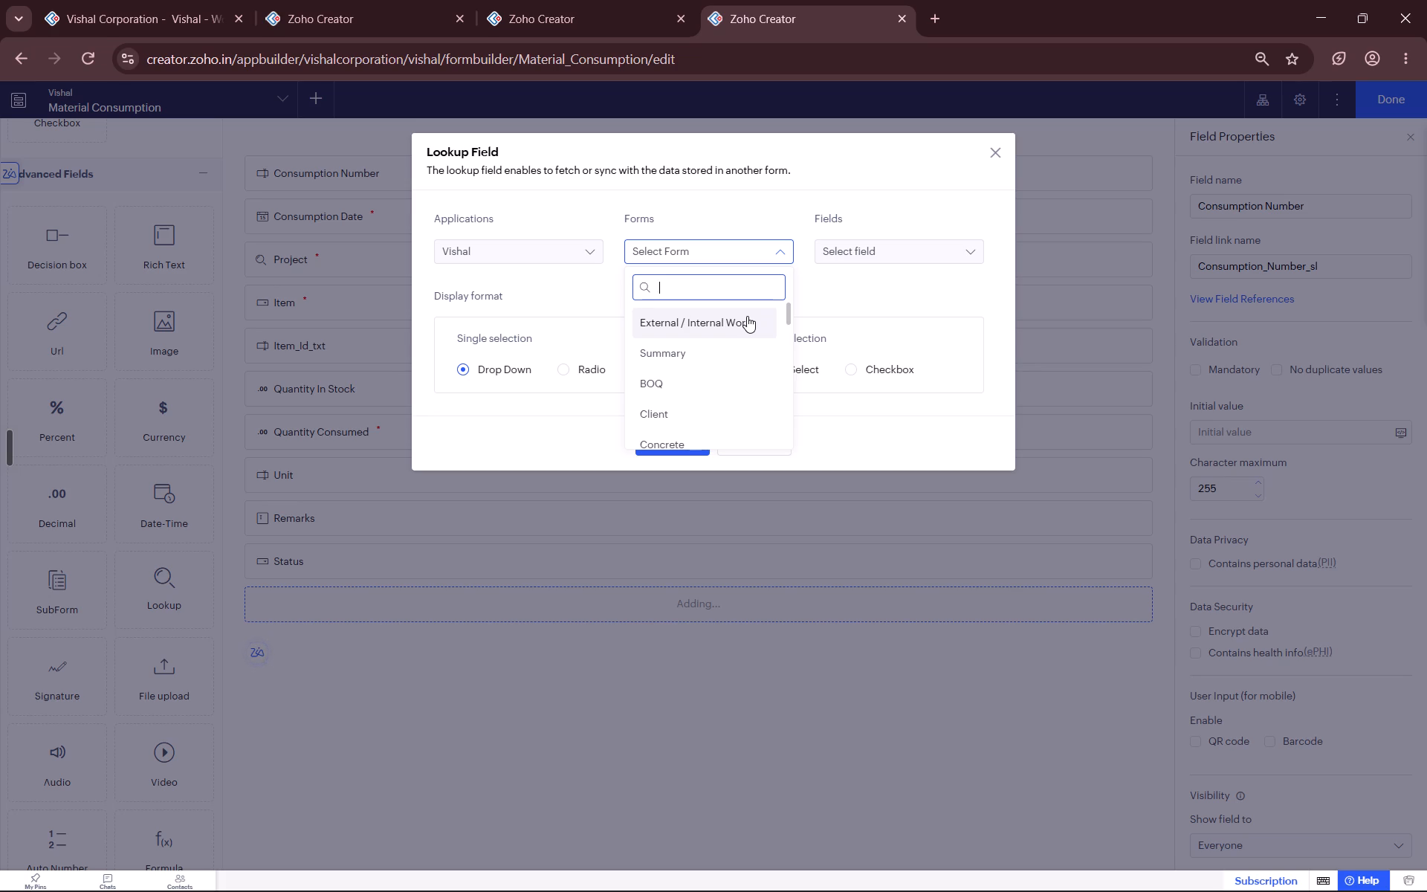
{"action": "type", "text": "sl"}
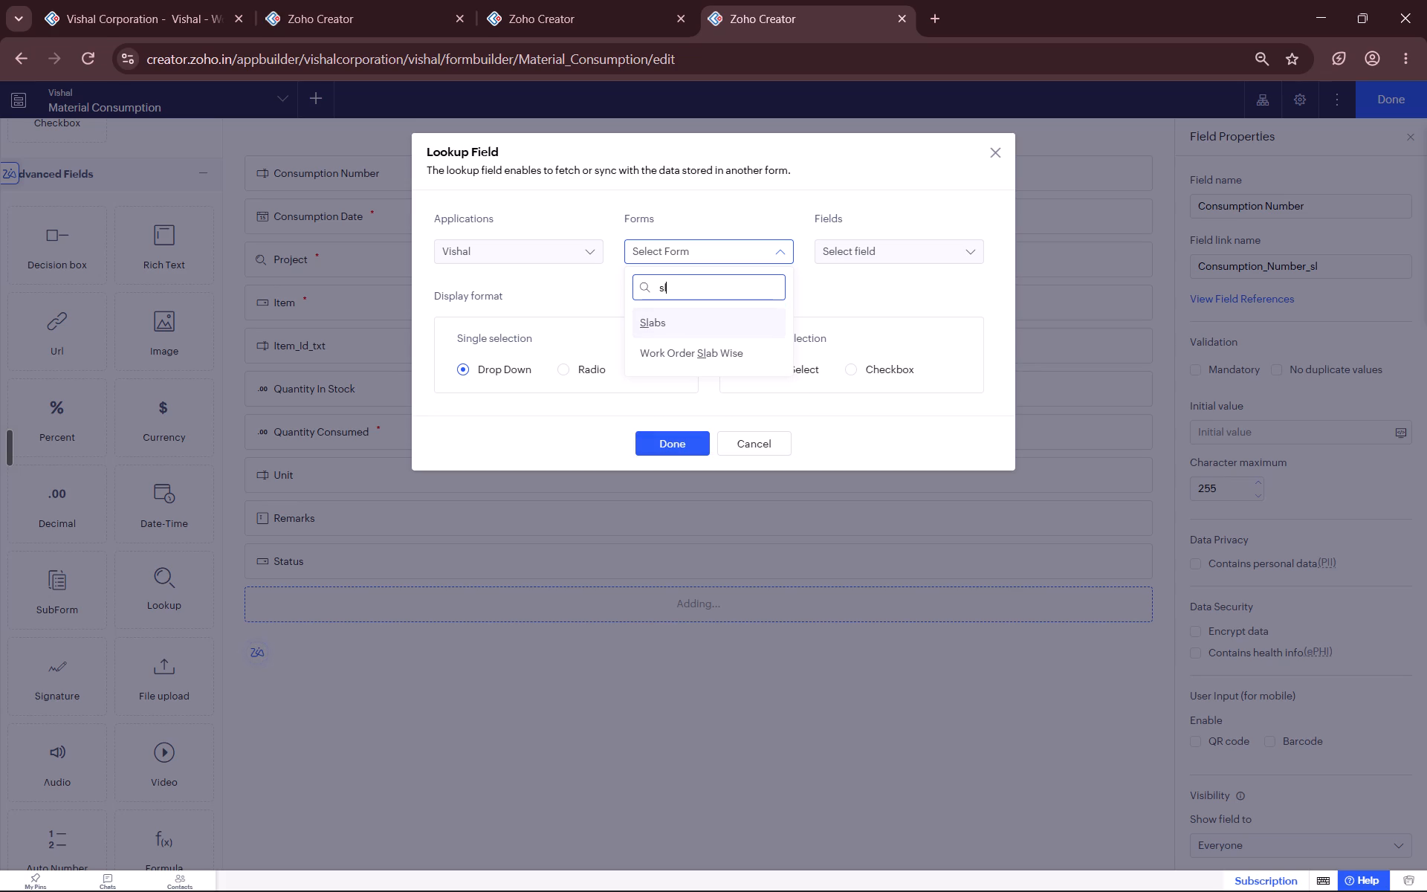
{"action": "left_click", "coordinate": [676, 321]}
{"action": "left_click", "coordinate": [890, 247]}
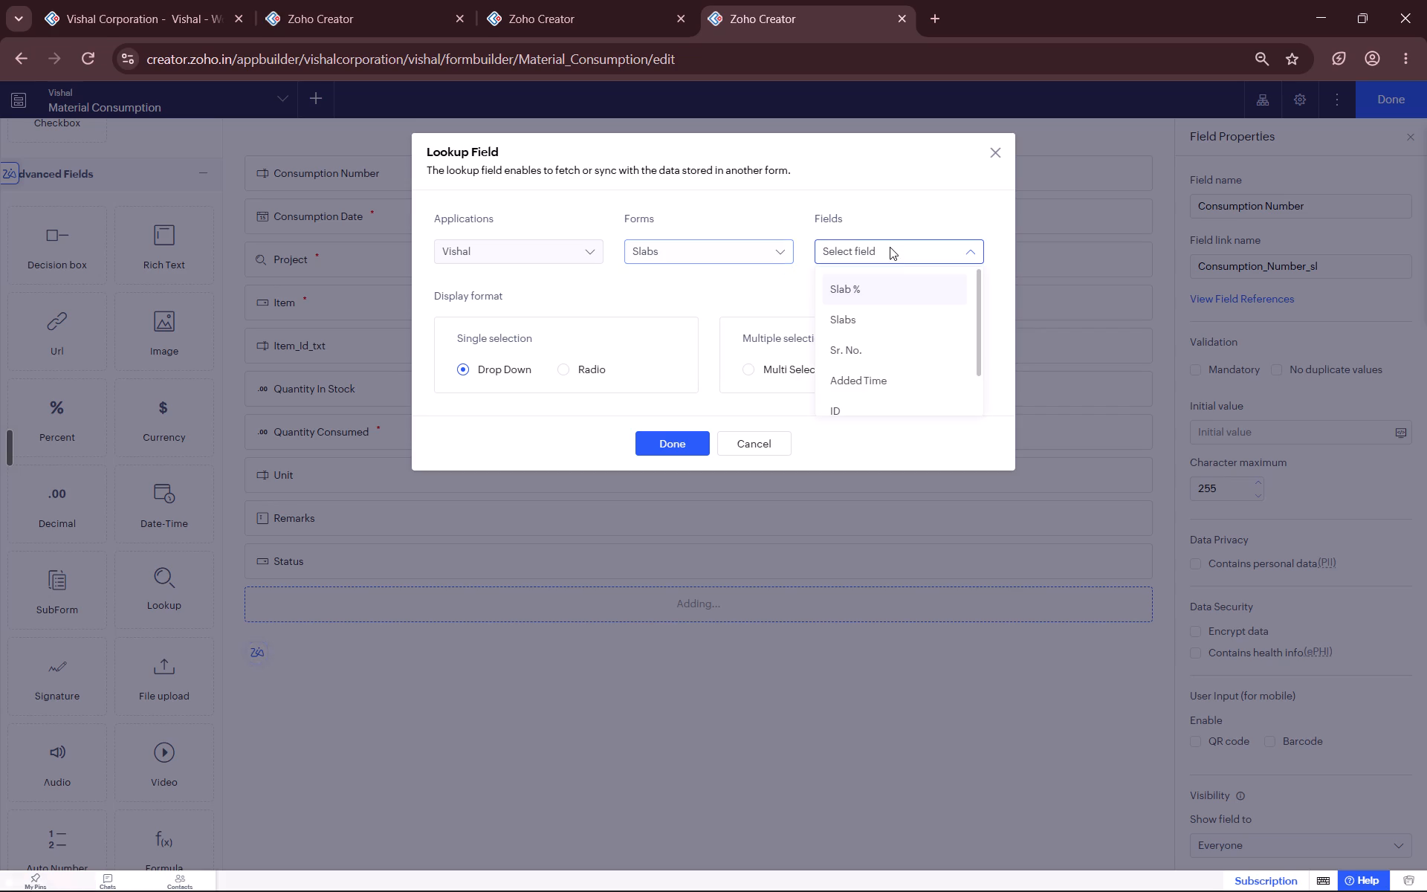
{"action": "left_click", "coordinate": [889, 309]}
{"action": "left_click", "coordinate": [659, 527]}
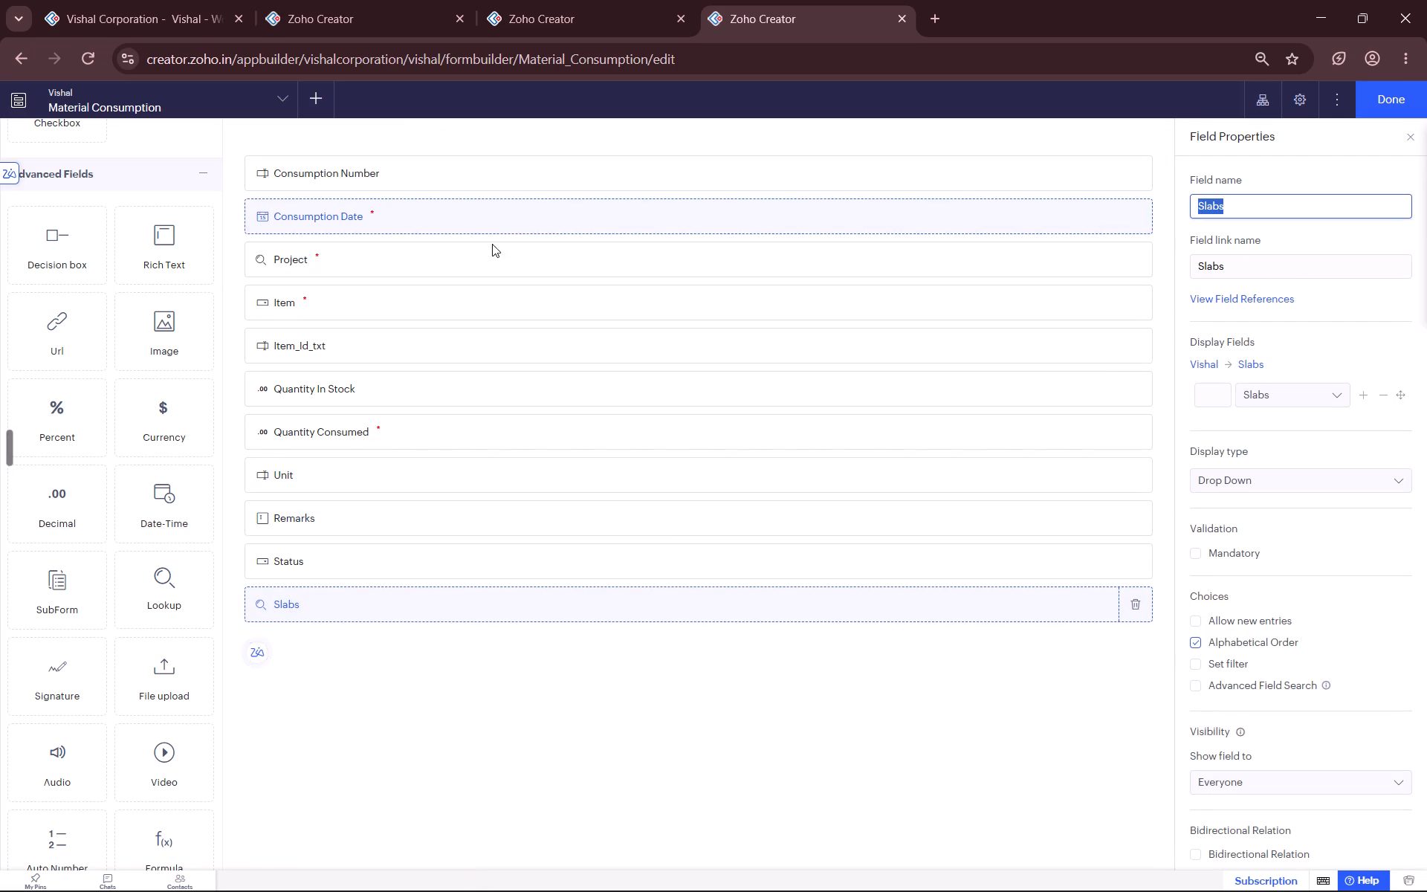
Add a Percent field below Slabs on the Material Consumption form, name it Slab %, and finish editing the form.
{"action": "scroll", "coordinate": [634, 283], "scroll_direction": "down", "scroll_amount": 2}
{"action": "left_click", "coordinate": [714, 652]}
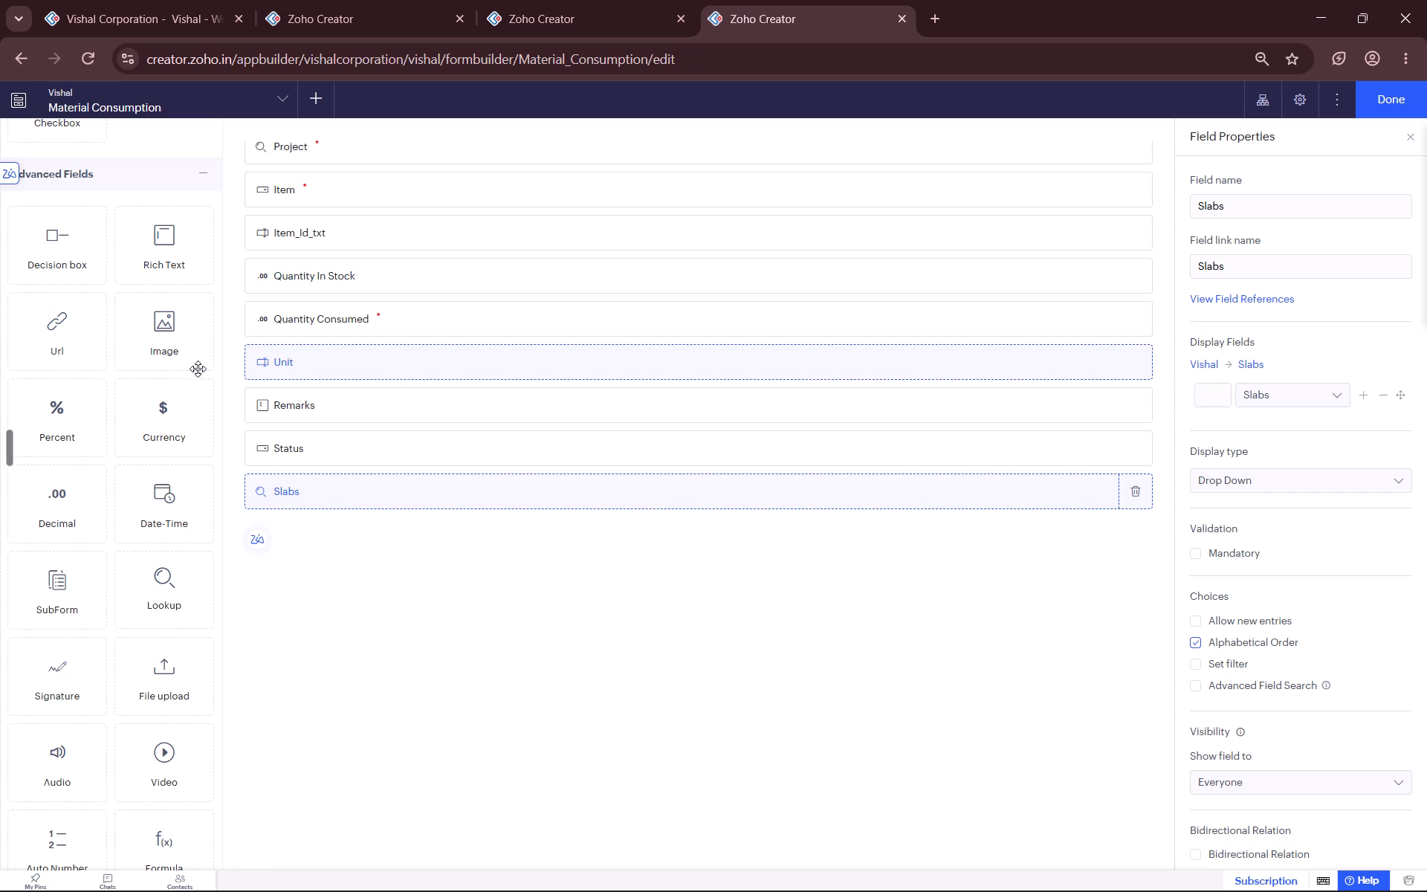
{"action": "scroll", "coordinate": [187, 378], "scroll_direction": "up", "scroll_amount": 2}
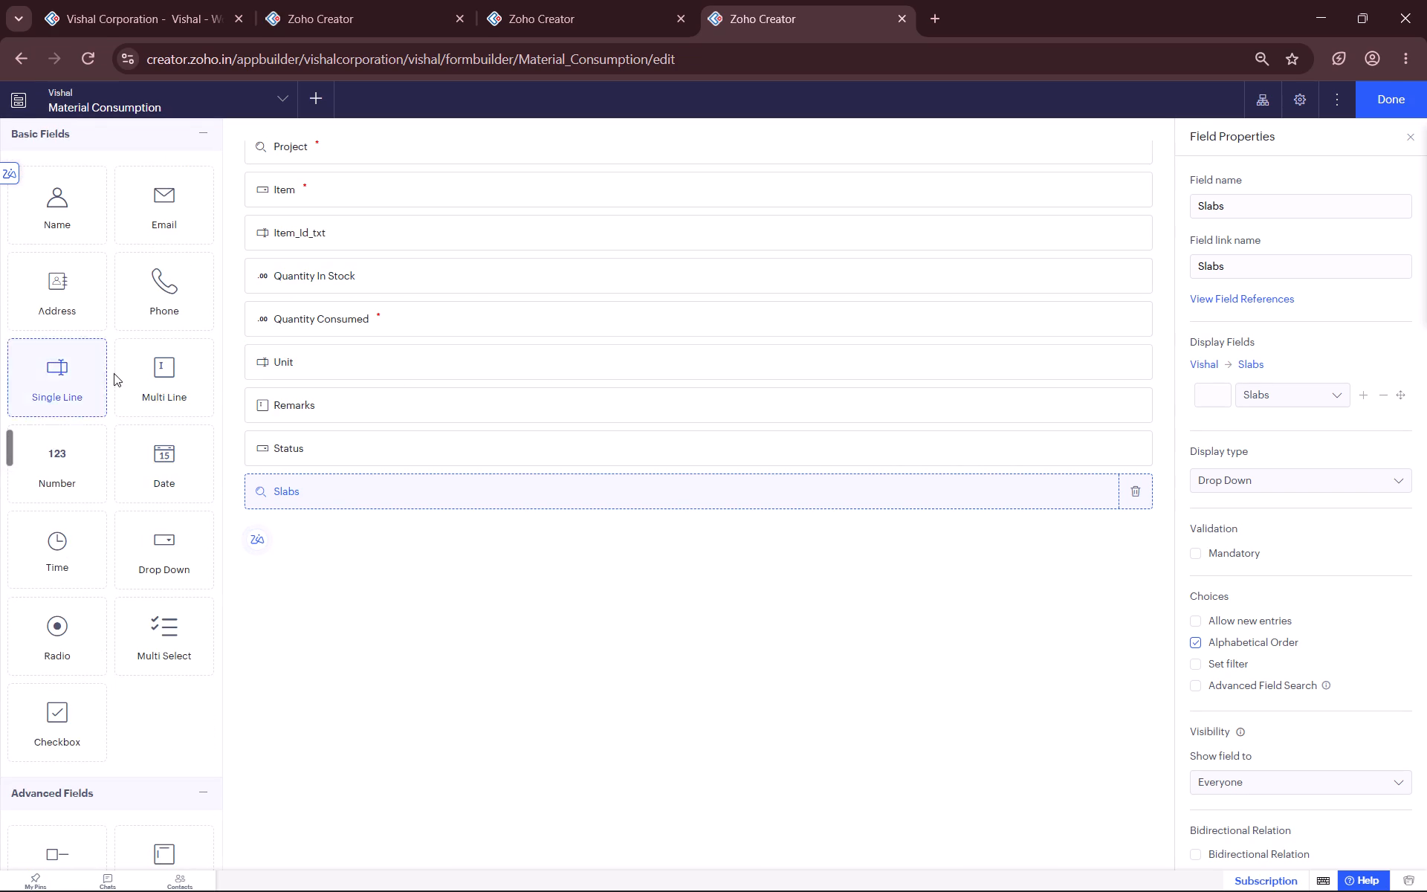
{"action": "scroll", "coordinate": [114, 373], "scroll_direction": "up", "scroll_amount": 3}
{"action": "scroll", "coordinate": [120, 390], "scroll_direction": "down", "scroll_amount": 2}
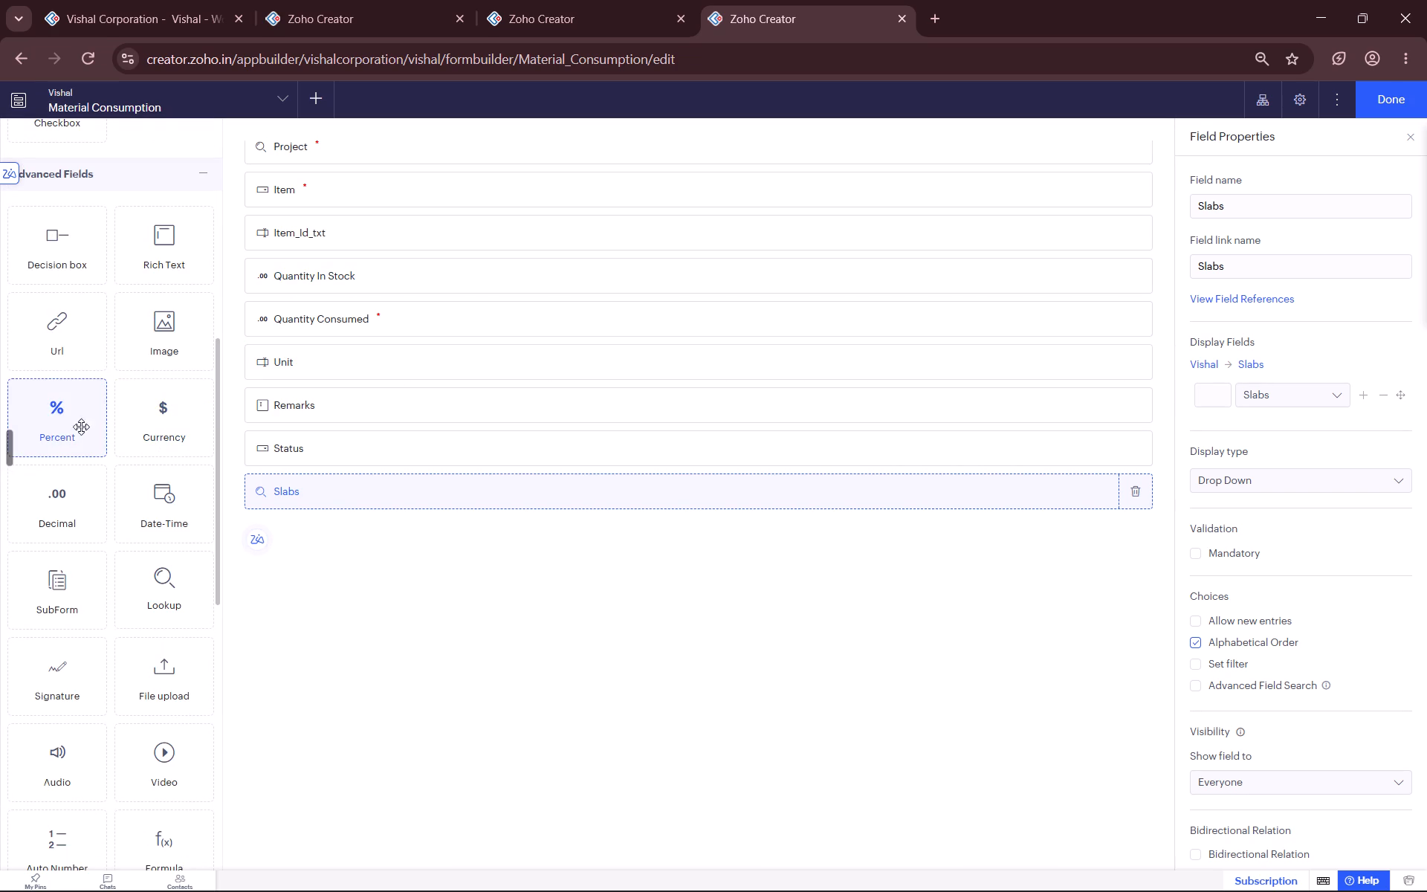
{"action": "left_click_drag", "start_coordinate": [50, 420], "coordinate": [490, 584]}
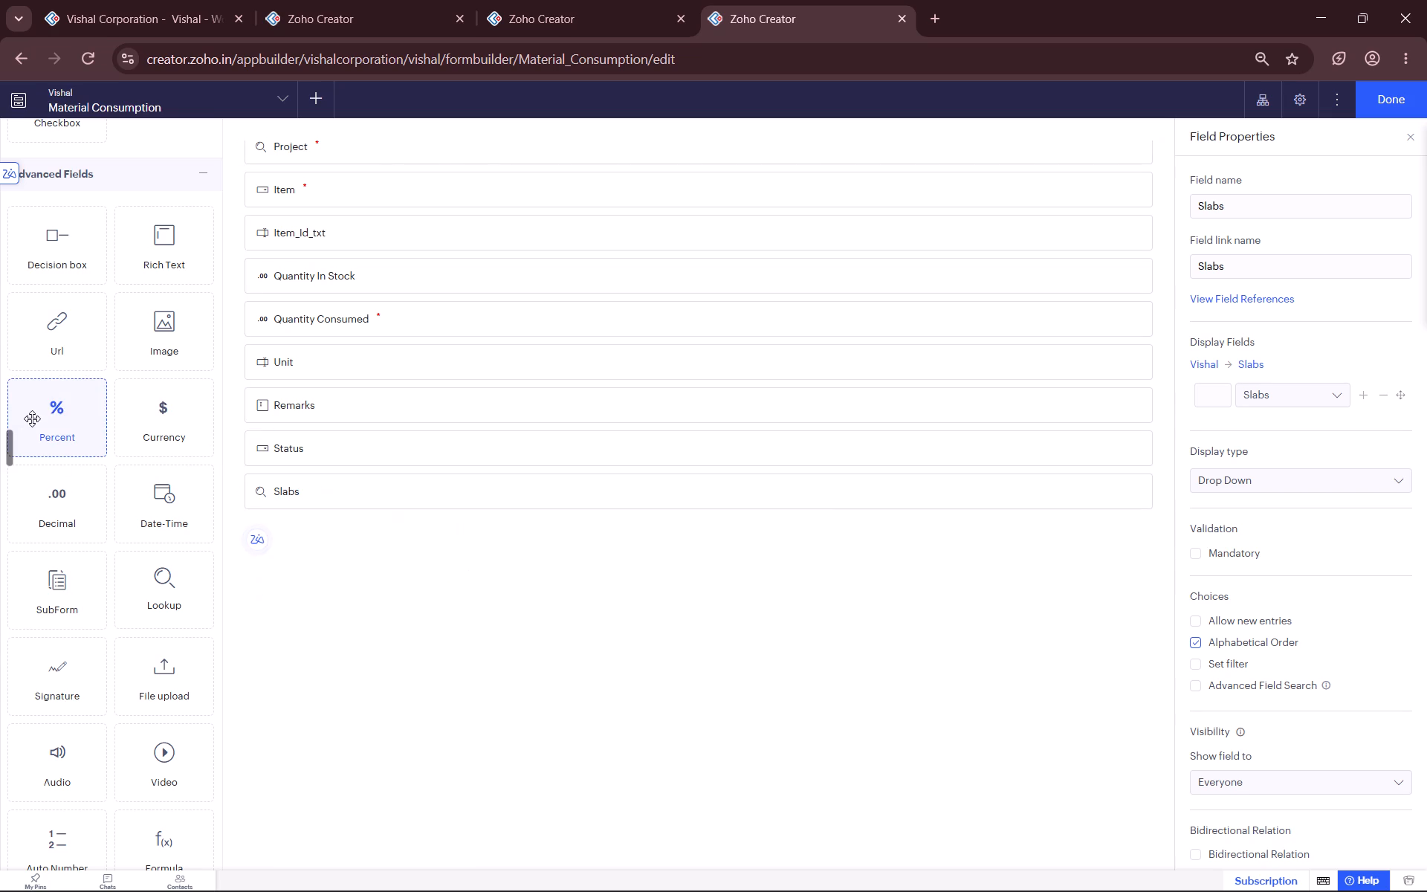
{"action": "double_click", "coordinate": [64, 415]}
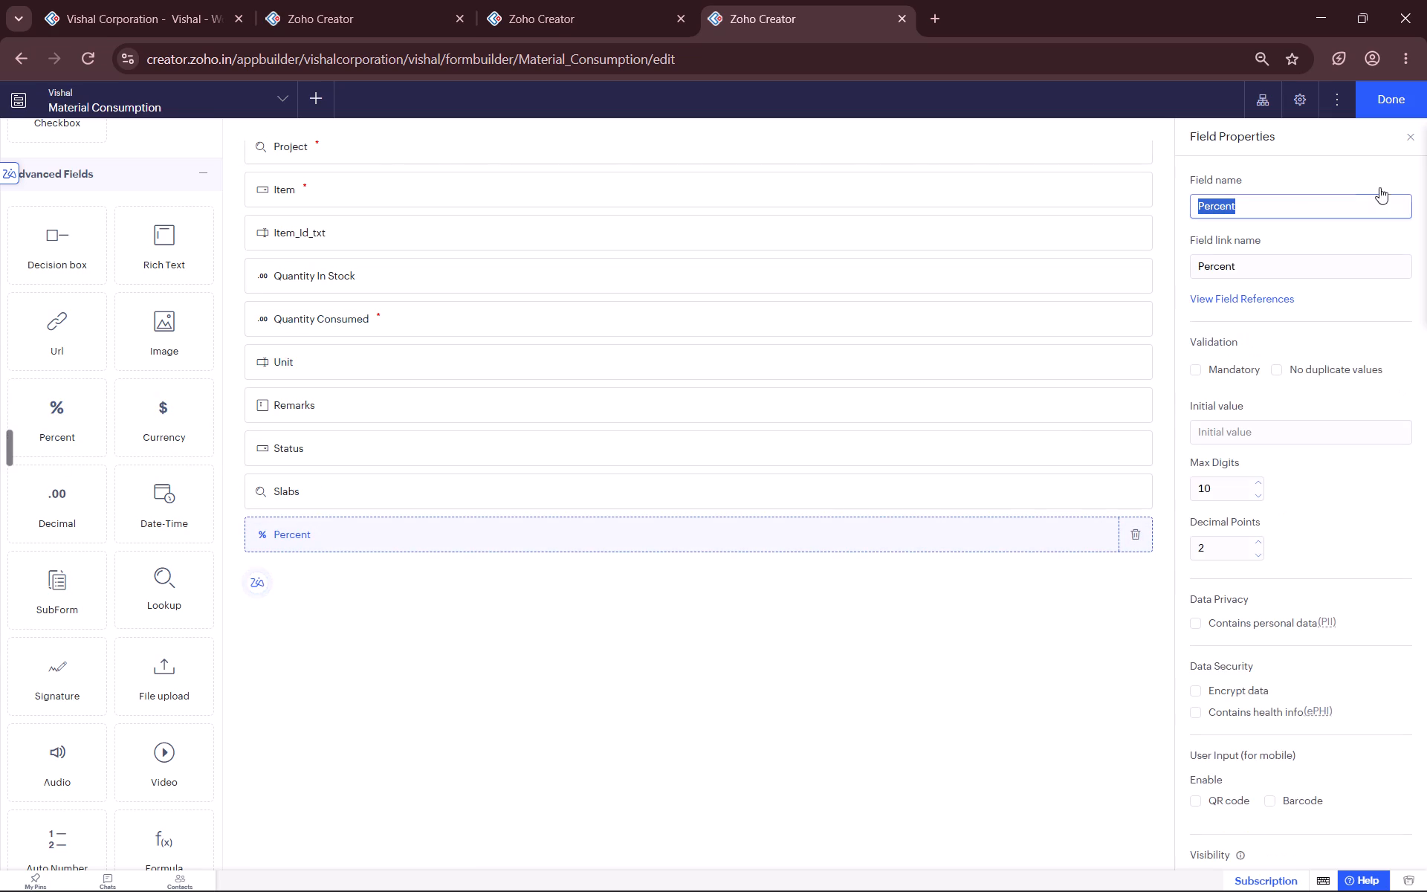
{"action": "key", "text": "shift+s"}
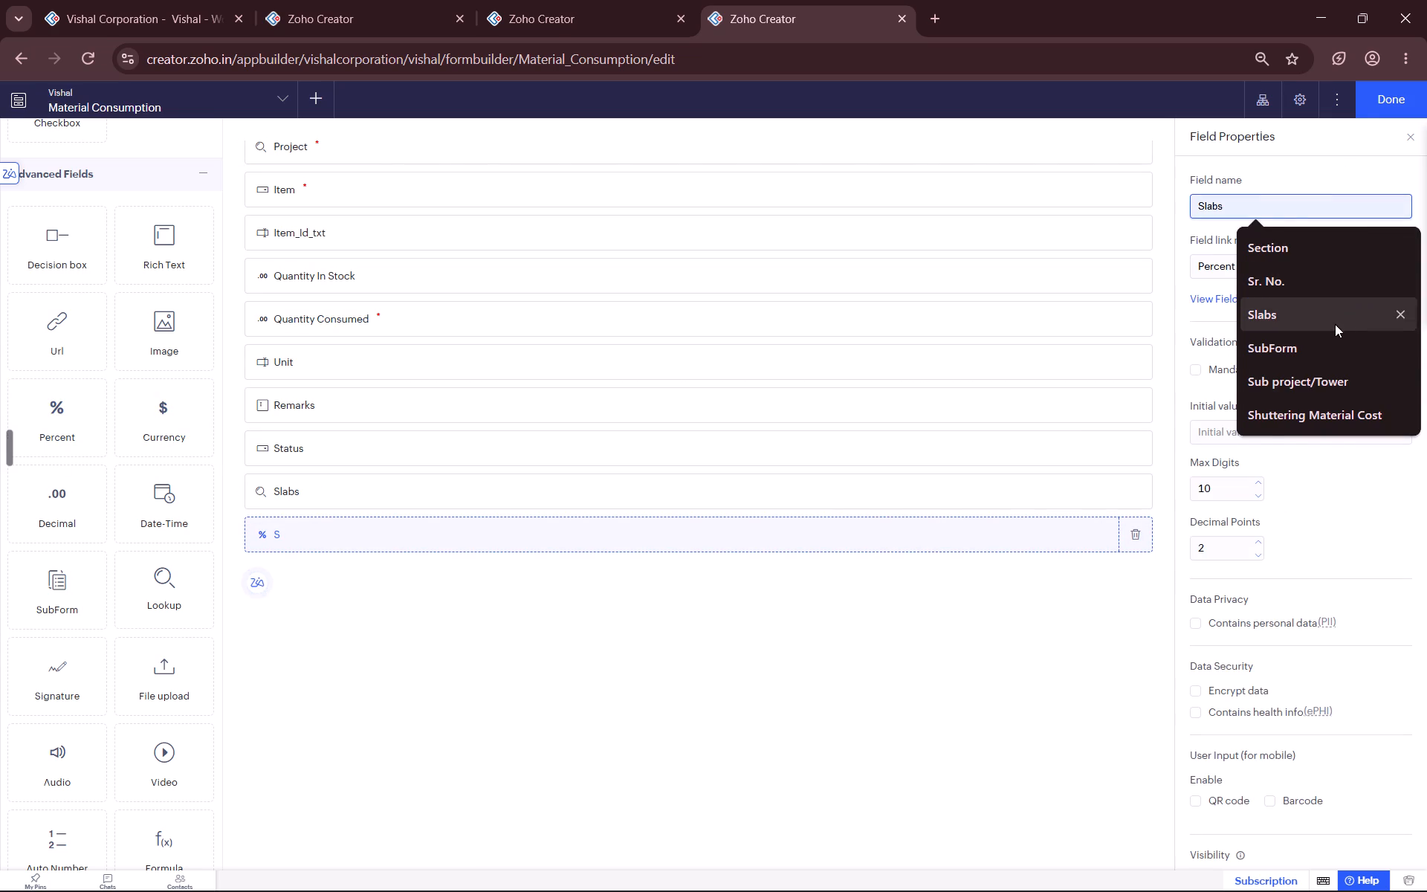
{"action": "key", "text": "l"}
{"action": "left_click", "coordinate": [1350, 285]}
{"action": "double_click", "coordinate": [1357, 143]}
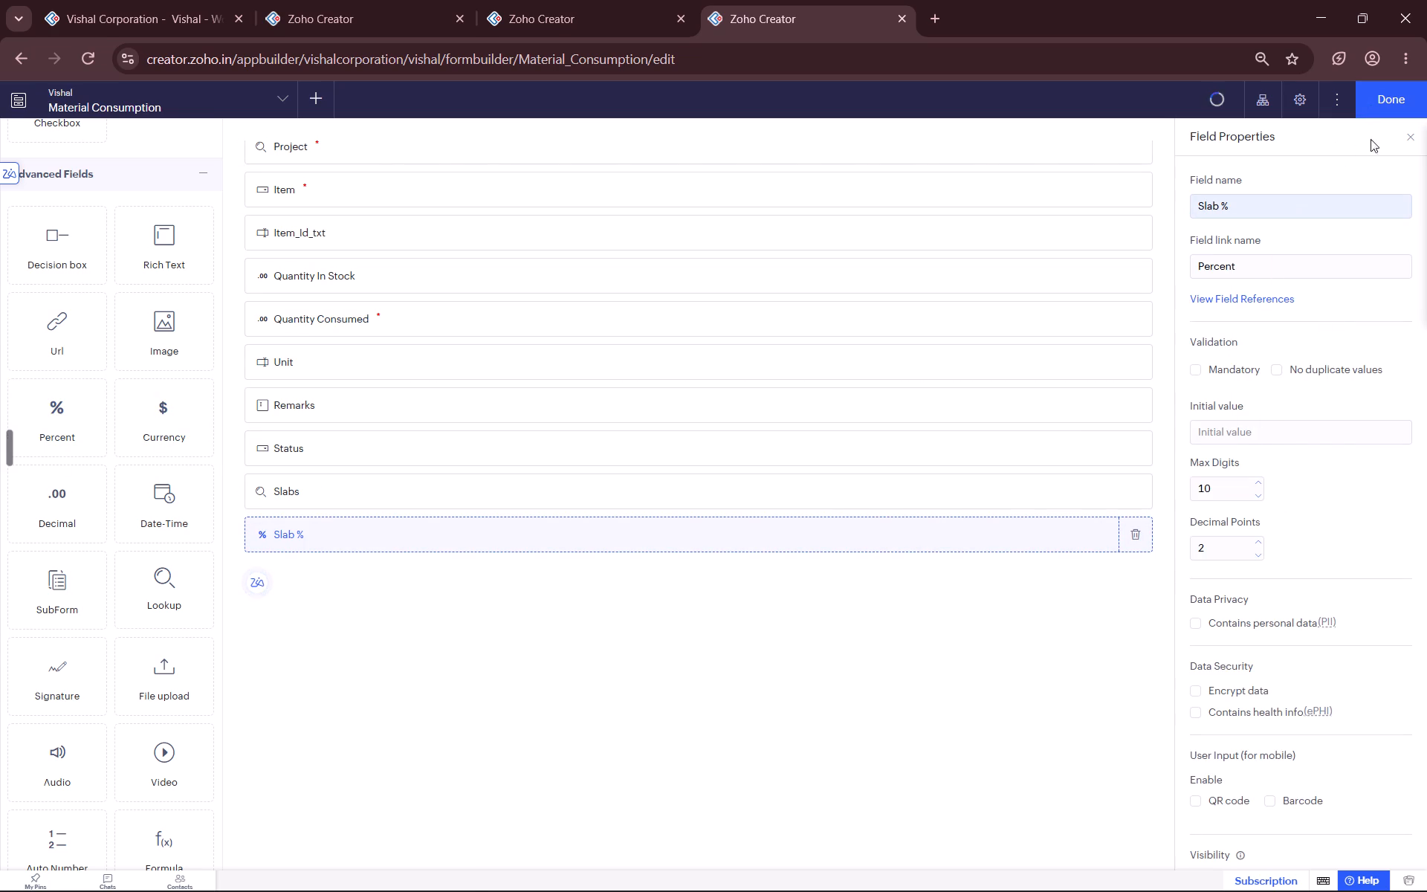
{"action": "left_click", "coordinate": [1405, 97]}
Close the Zoho Creator and Cliq browser windows.
{"action": "left_click", "coordinate": [1426, 0]}
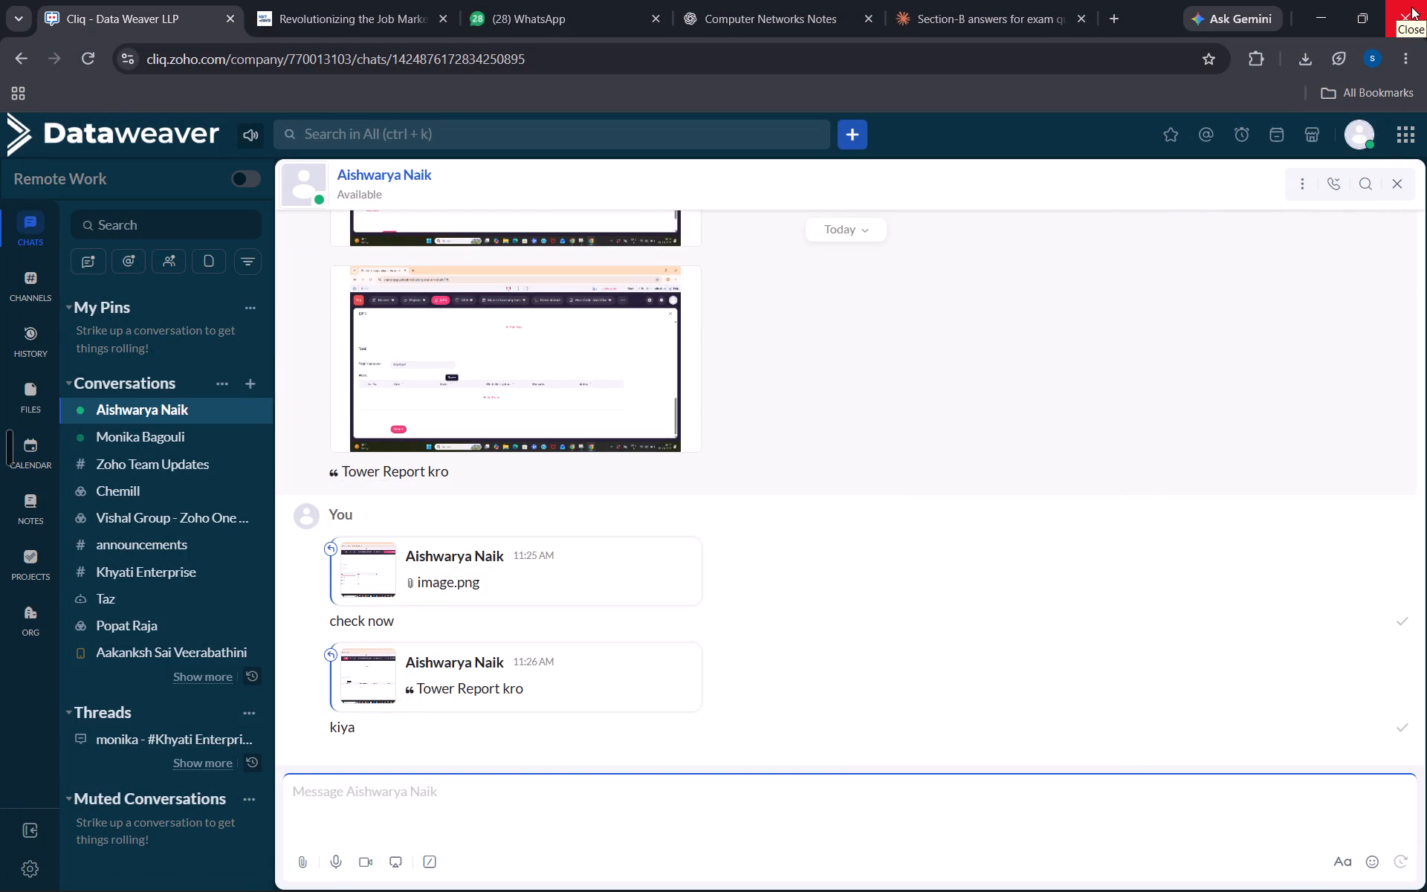
{"action": "left_click", "coordinate": [1411, 7]}
{"action": "left_click", "coordinate": [1411, 7]}
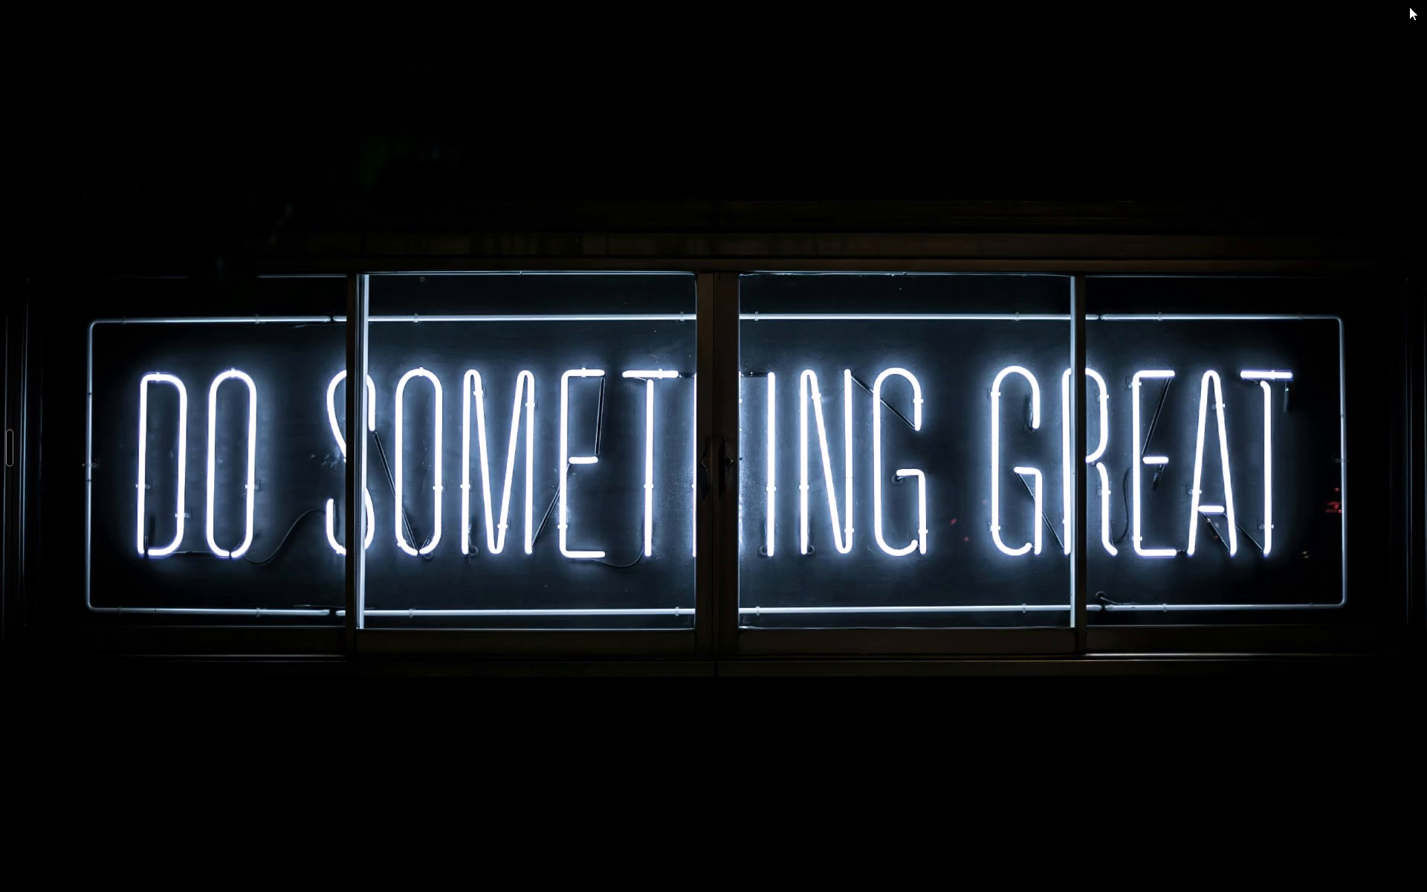
Shut down the computer.
{"action": "key", "text": "alt+Tab"}
{"action": "key", "text": "super+x"}
{"action": "type", "text": "UUU"}
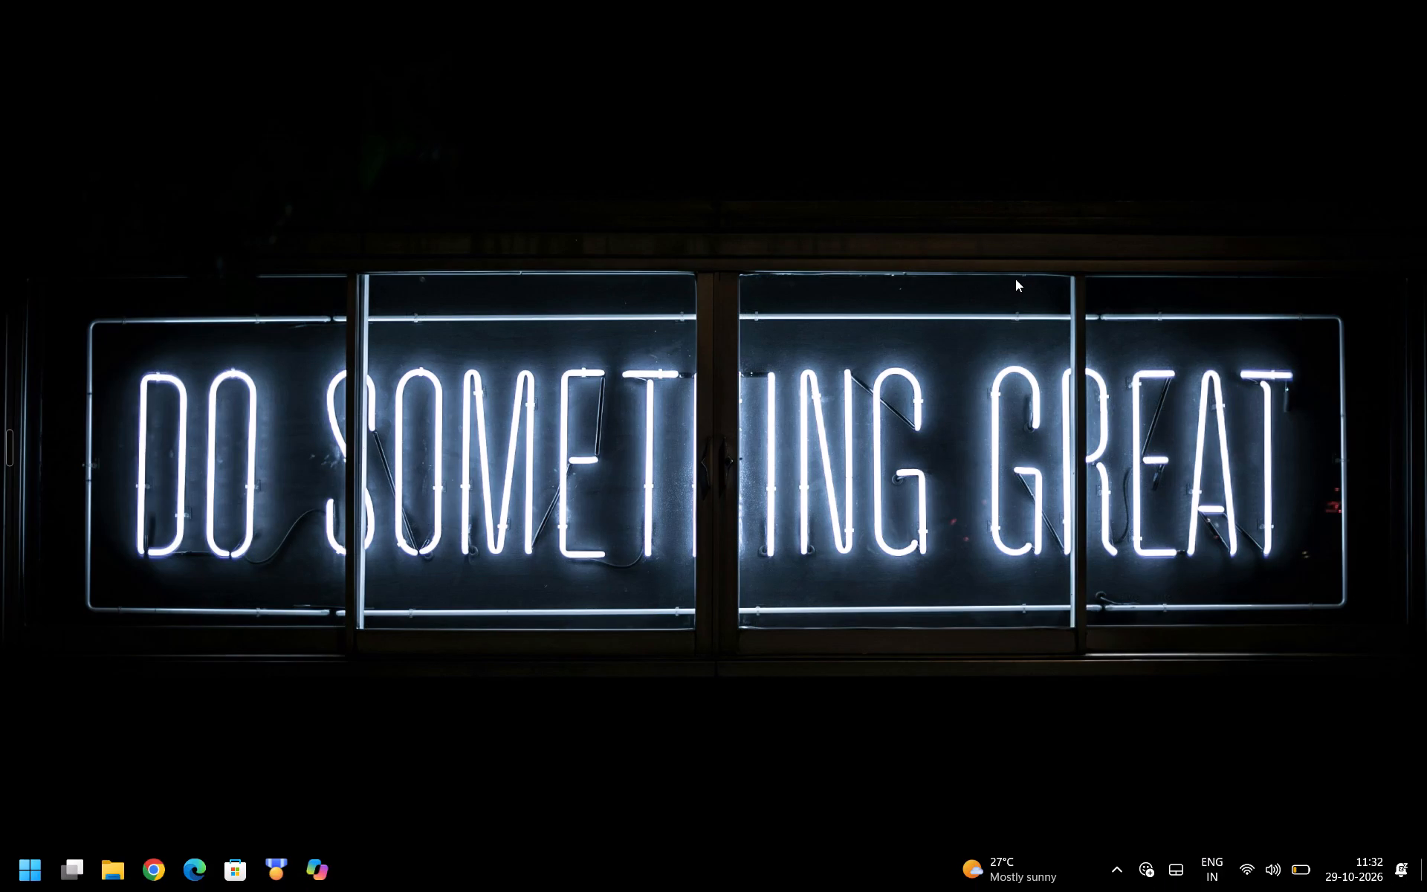